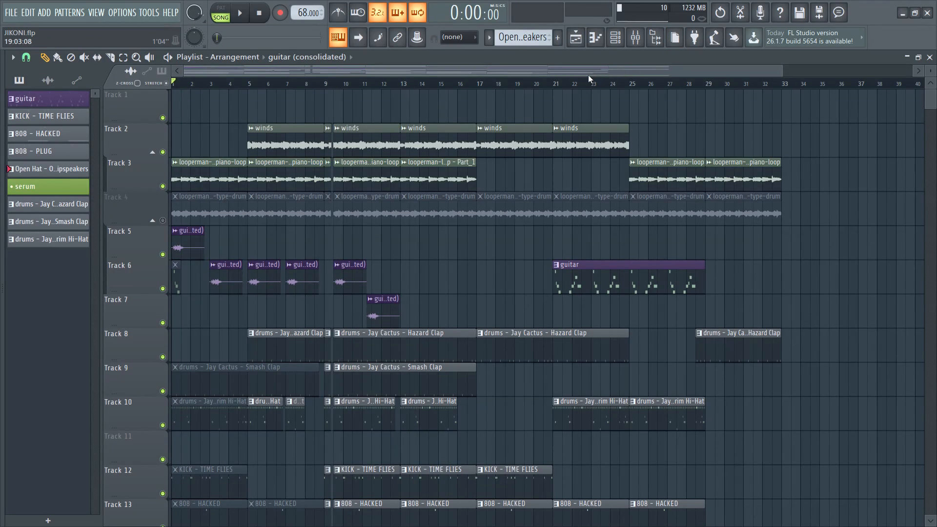
Play the song arrangement from the beginning.
click(784, 72)
drag(783, 72, 789, 78)
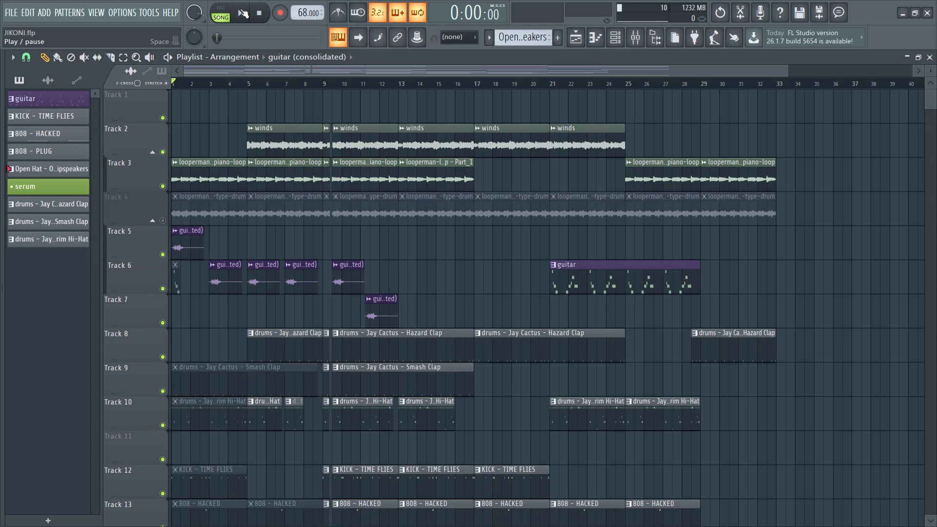
key(space)
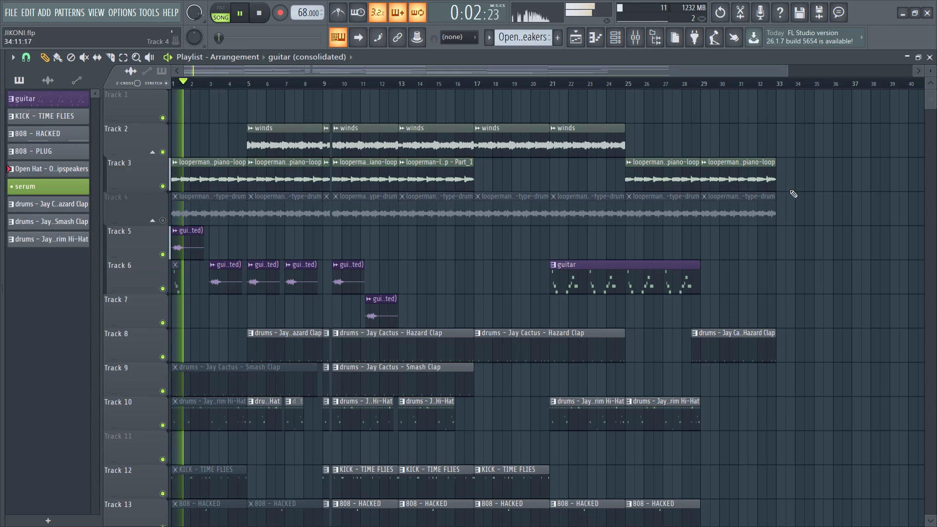
Switch from the playlist to the mixer and select the looperman loop track on insert 8.
click(572, 33)
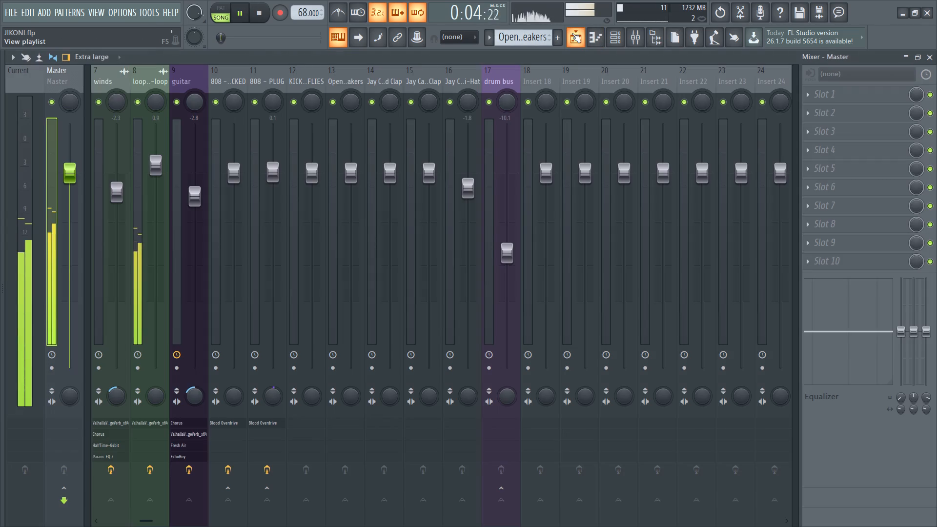
scroll(233, 81, up, 2)
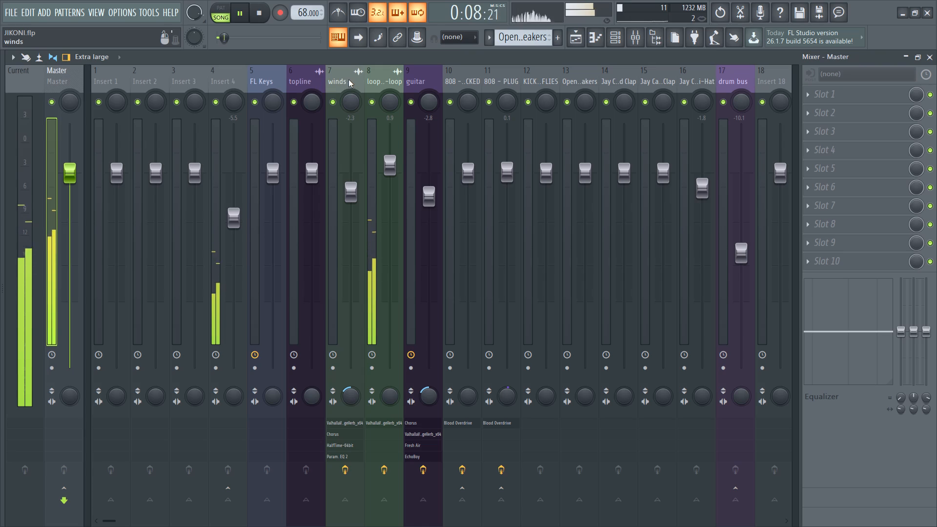
click(390, 78)
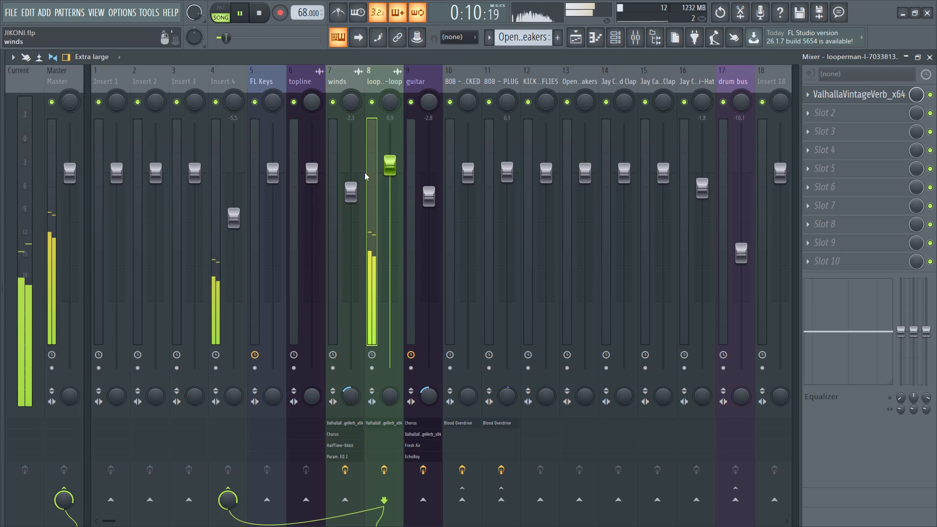
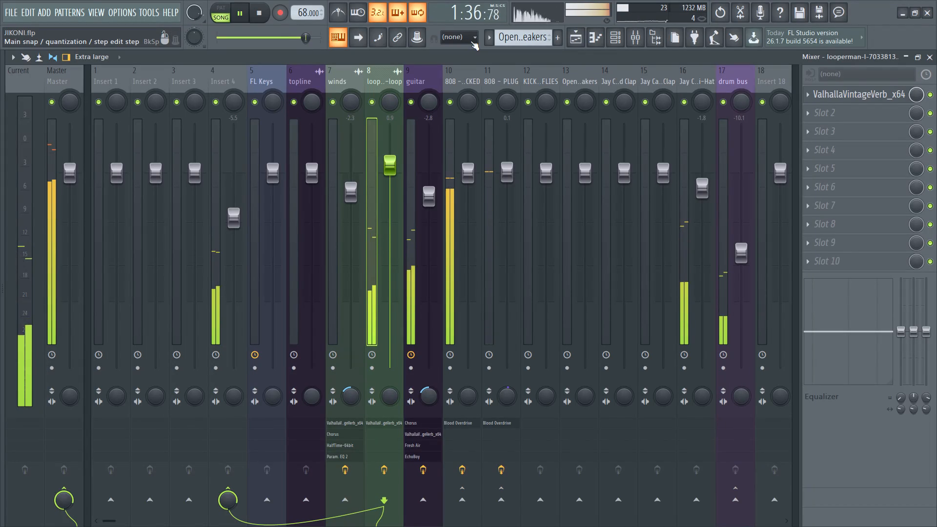
Raise the drum bus volume on mixer insert 17 to about -9.8 dB.
click(379, 75)
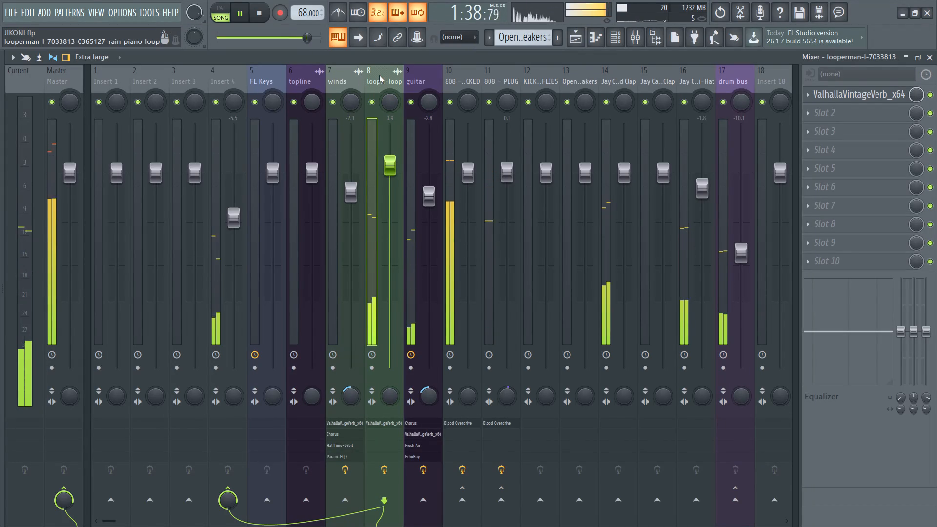
scroll(414, 78, down, 2)
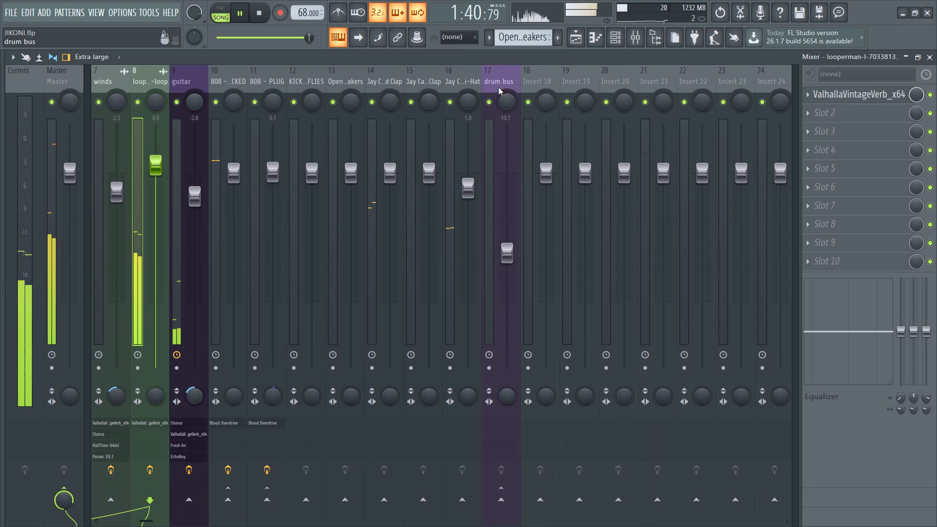
click(498, 87)
drag(512, 251, 514, 243)
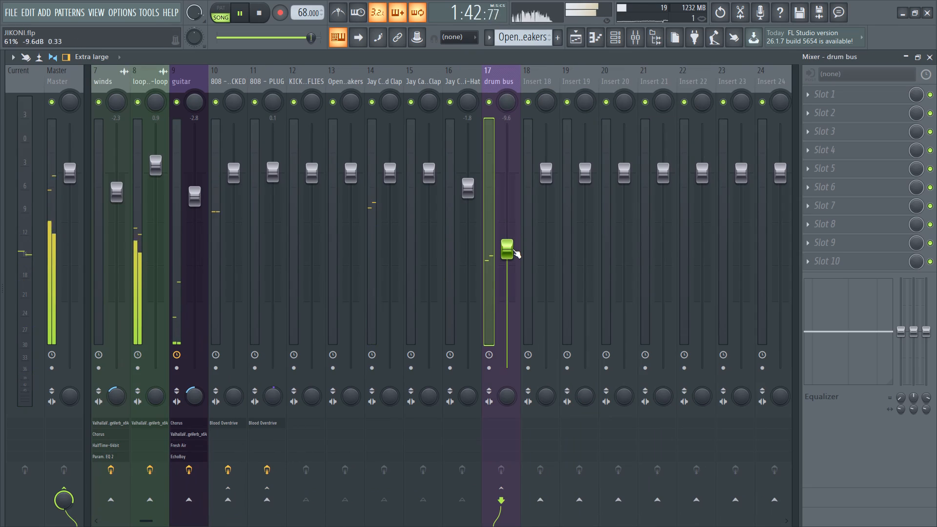
click(512, 249)
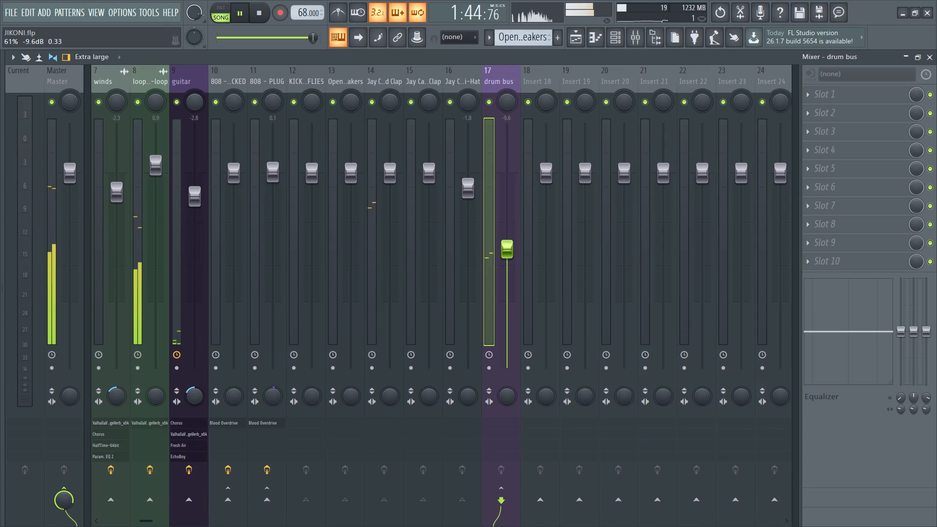
click(512, 249)
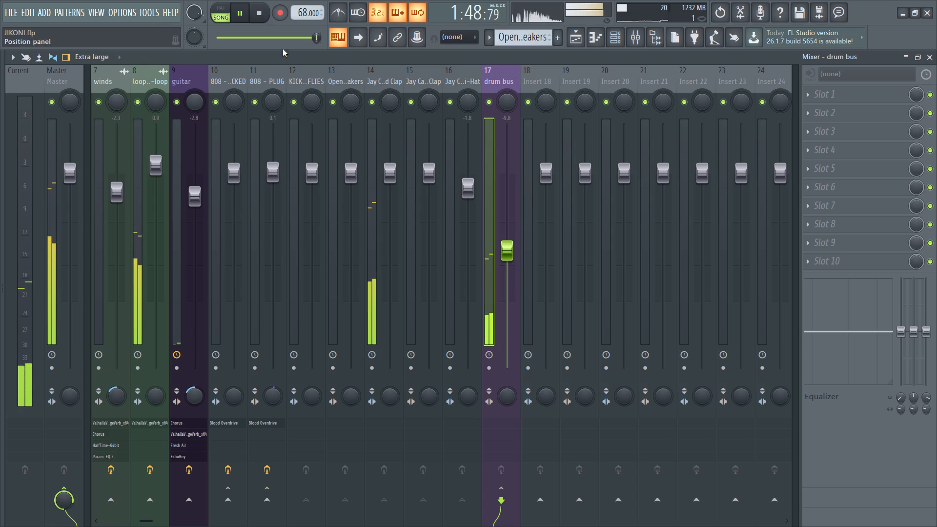
Delete the four muted looperman triumph loop clips from playlist track 18 and unmute the track.
scroll(306, 88, up, 2)
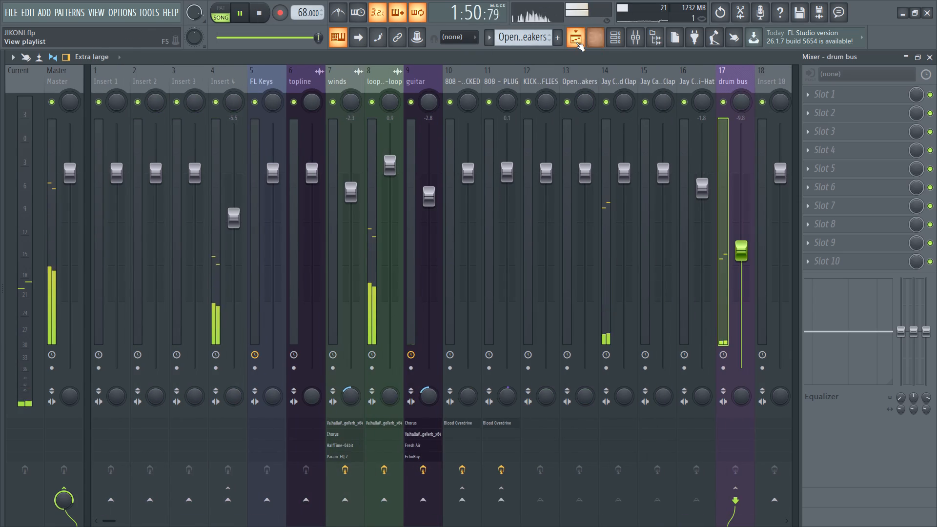
click(576, 42)
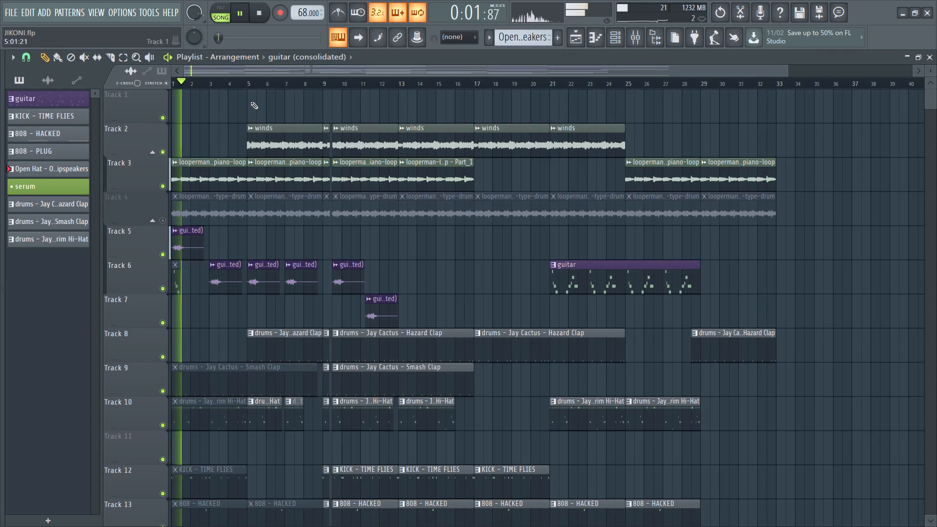
scroll(227, 250, down, 2)
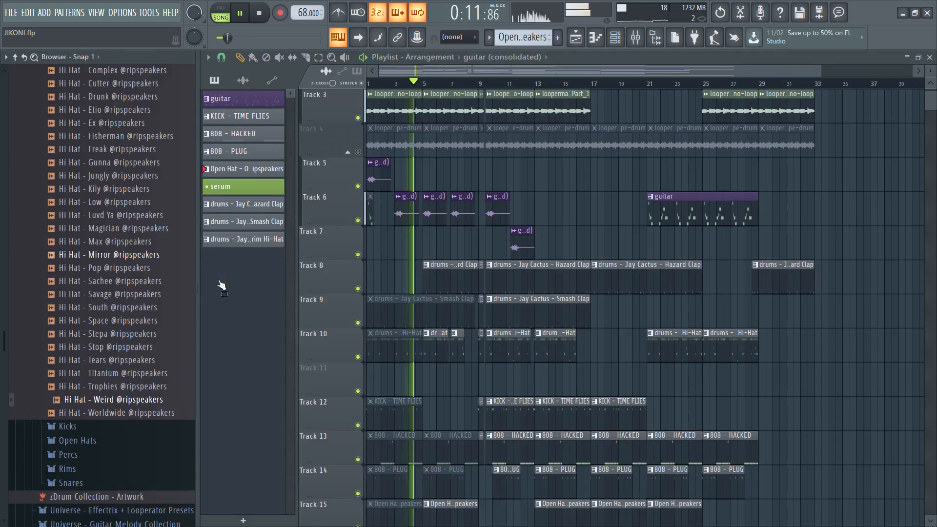
scroll(251, 395, down, 9)
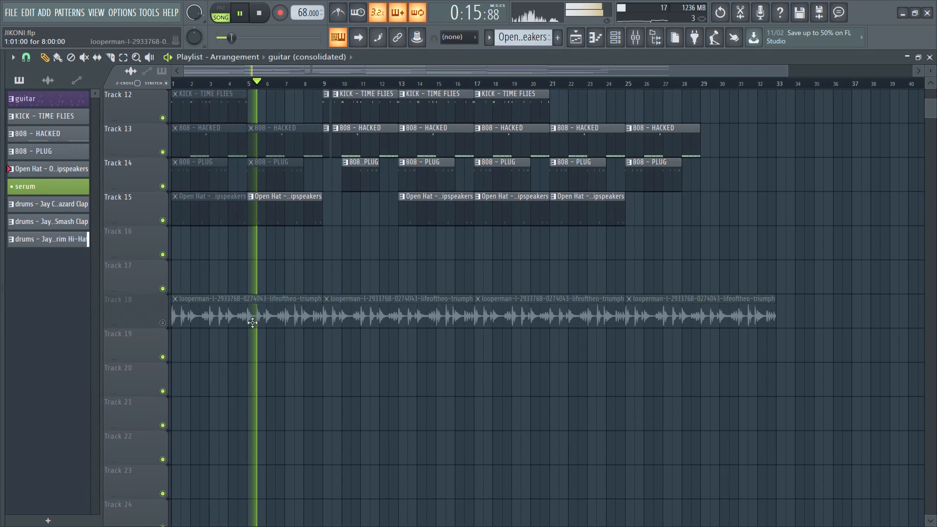
double_click(163, 324)
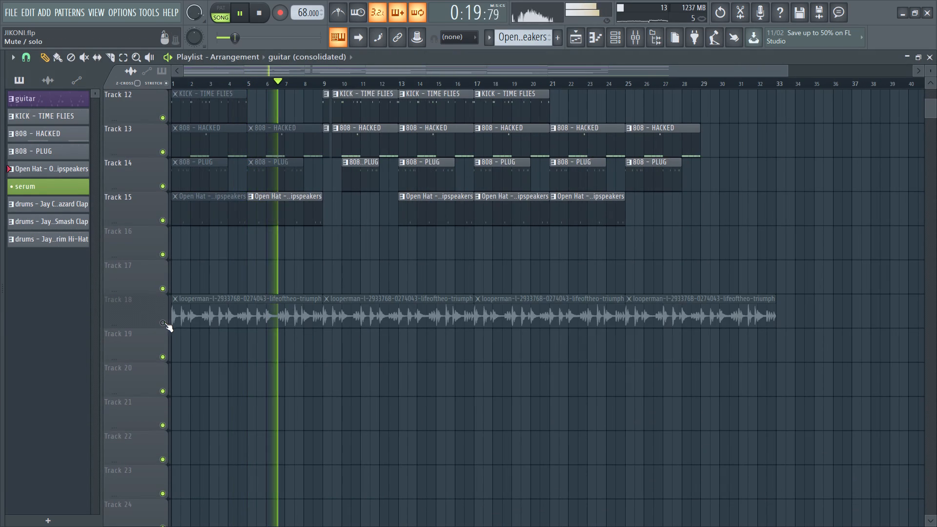
right_drag(209, 316, 761, 311)
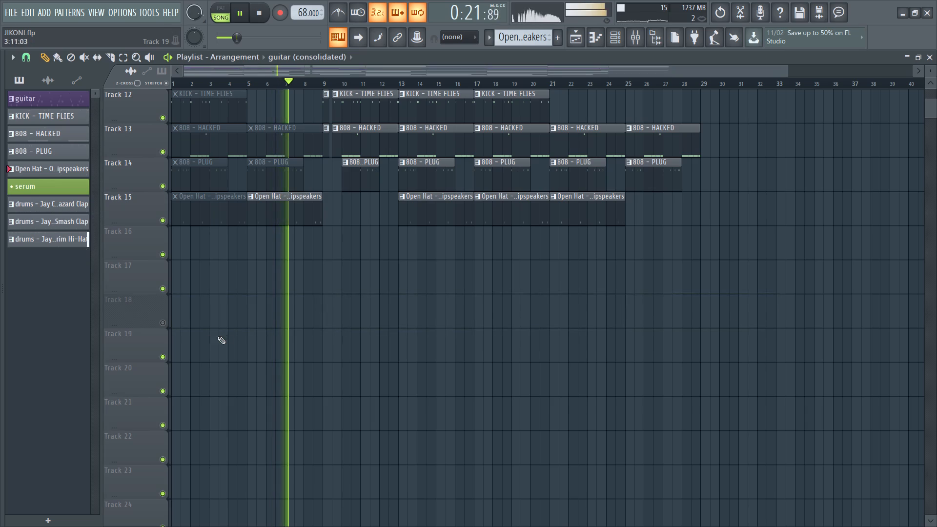
click(161, 322)
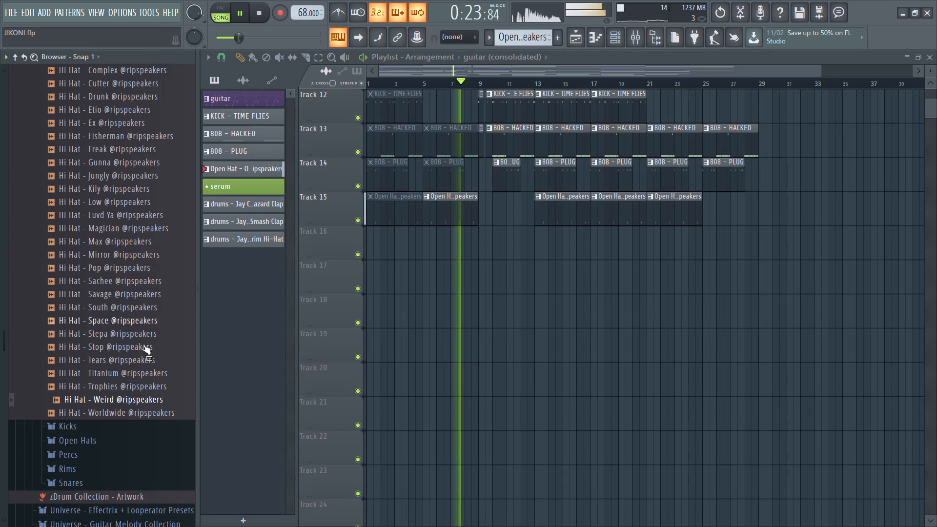
Collapse the RIP Speakers - UNIVERSE Production Suite folder in the browser and check the contents of the SCORPION DRUMKIT folder.
scroll(97, 368, up, 3)
click(70, 201)
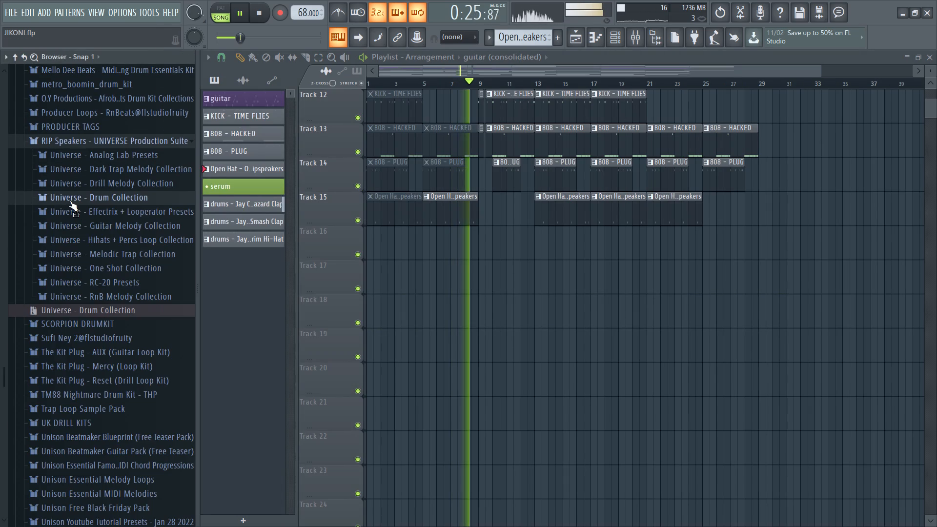
scroll(91, 252, up, 2)
click(78, 296)
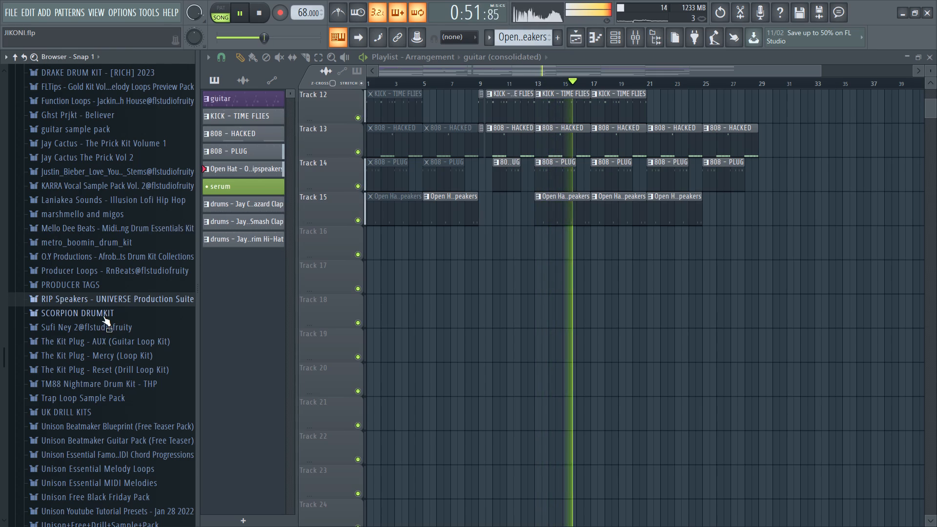
click(103, 317)
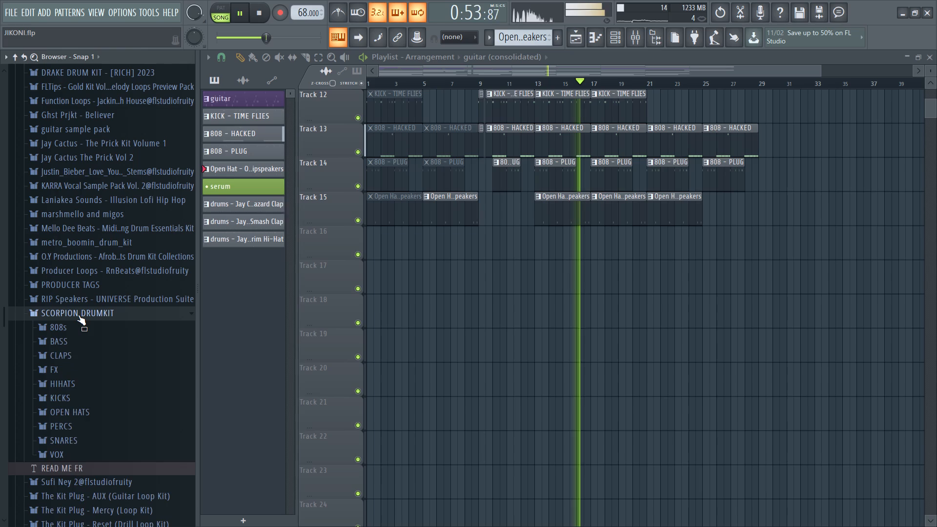
click(78, 315)
click(78, 315)
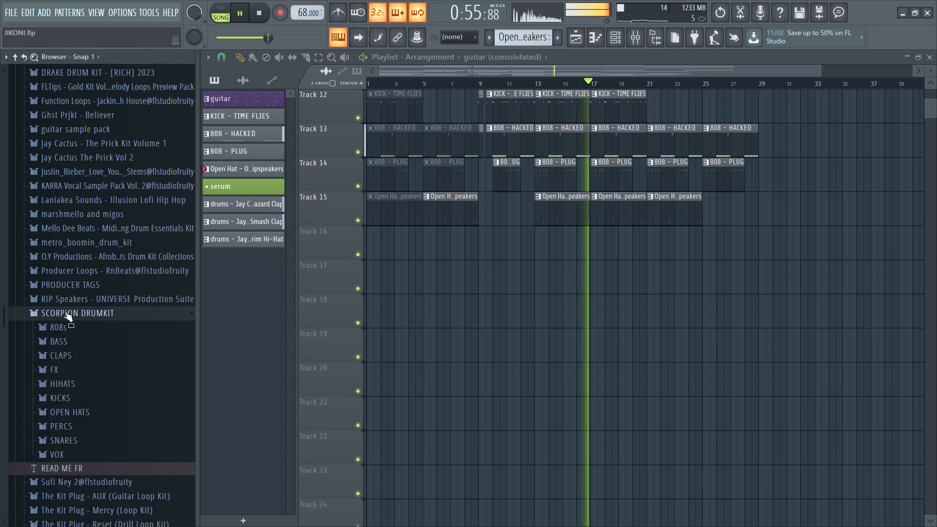
click(65, 311)
Add the "sample onq" (consolidated)_2 audio from the PRODUCER TAGS folder to playlist track 17, starting at bar 1.
click(70, 280)
scroll(114, 392, down, 1)
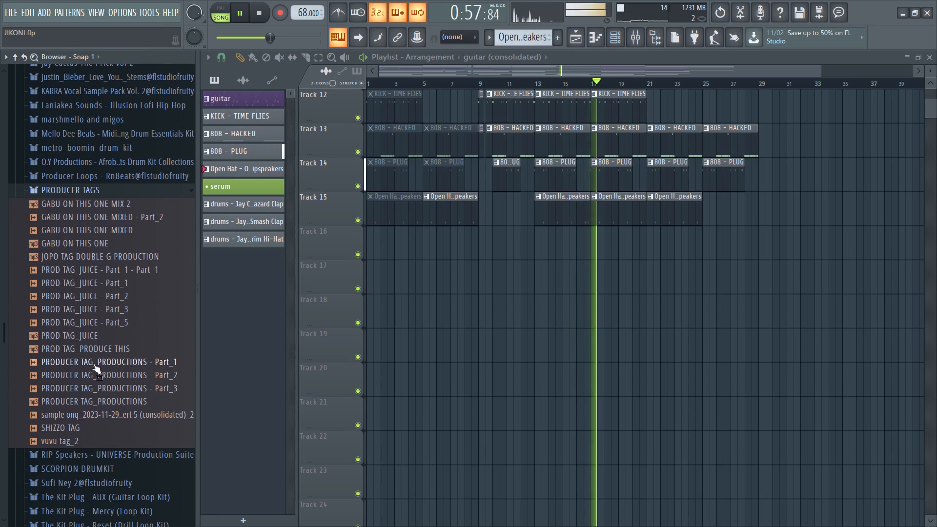
drag(97, 415, 362, 313)
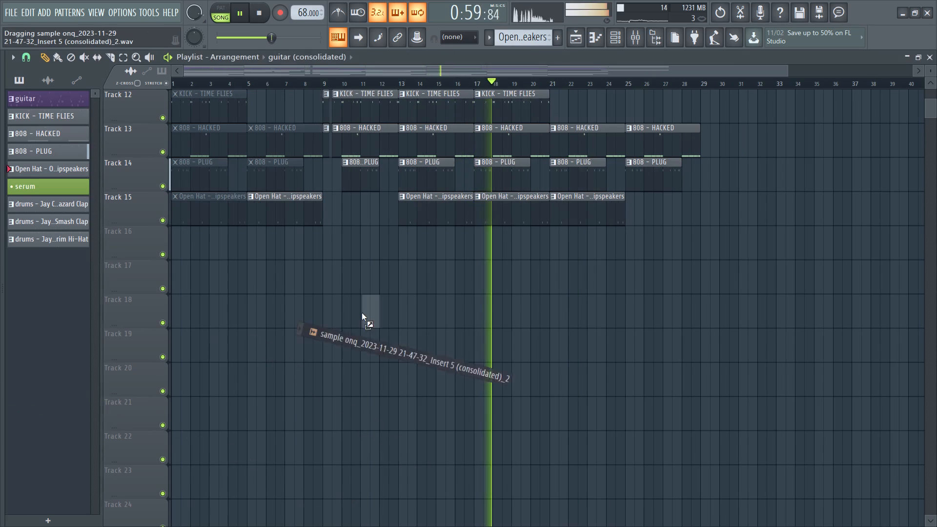
drag(362, 313, 354, 314)
drag(388, 321, 136, 311)
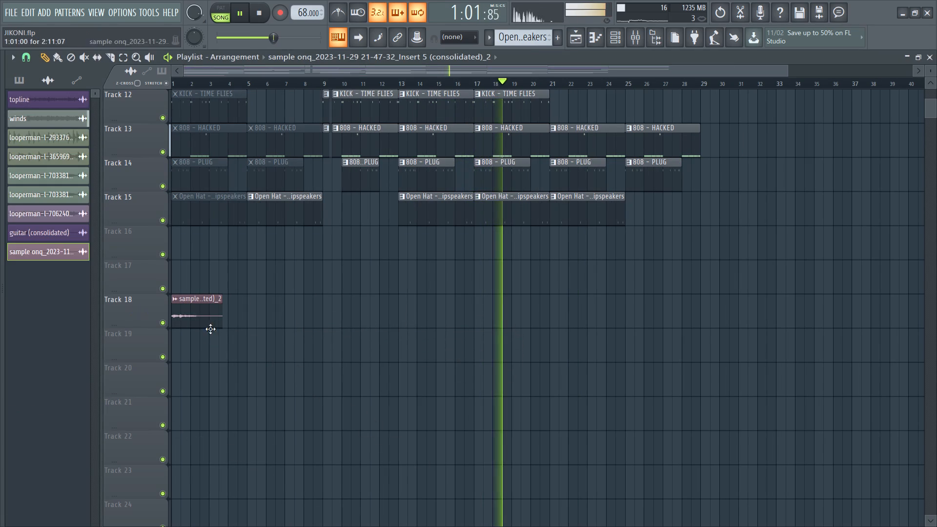
drag(187, 314, 186, 269)
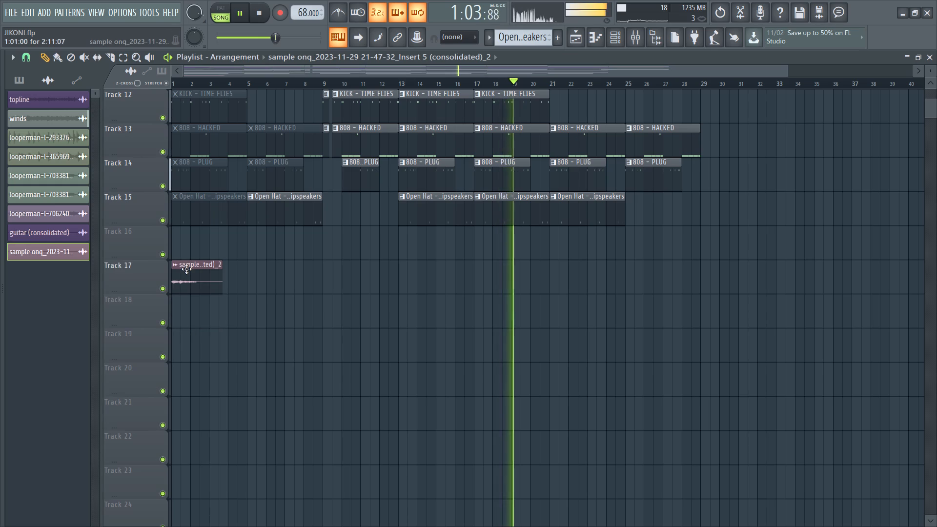
Open the channel settings of the new "sample onq" clip on track 17.
double_click(189, 273)
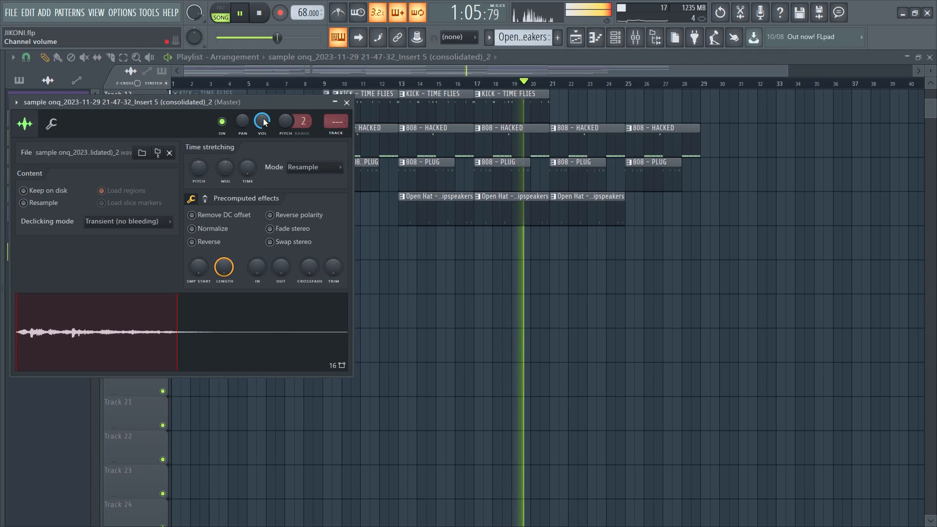
Check the mixer routing of the winds track, Insert 4 and the looperman piano loop track.
click(640, 39)
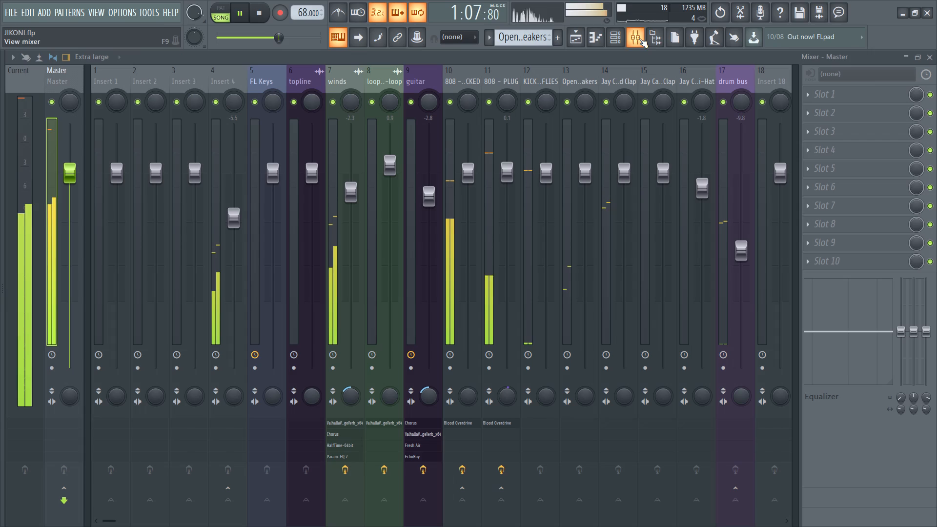
click(339, 80)
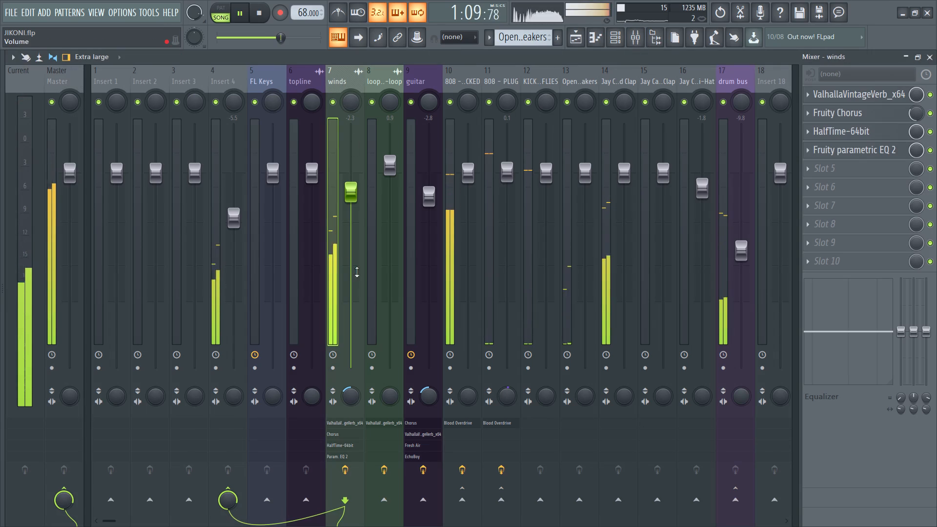
click(224, 85)
click(329, 75)
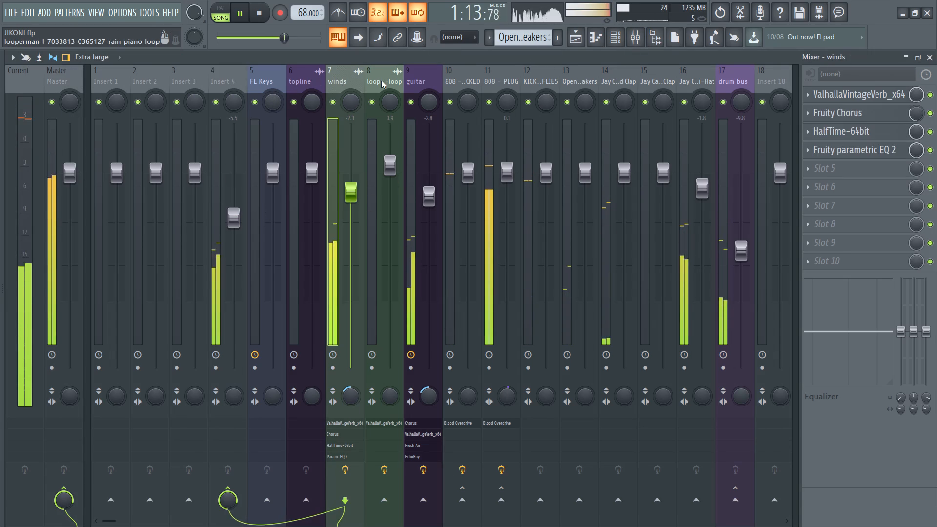
click(381, 80)
Rename mixer Insert 4 to "mel bus" and give it a random colour, settling on brown.
click(232, 75)
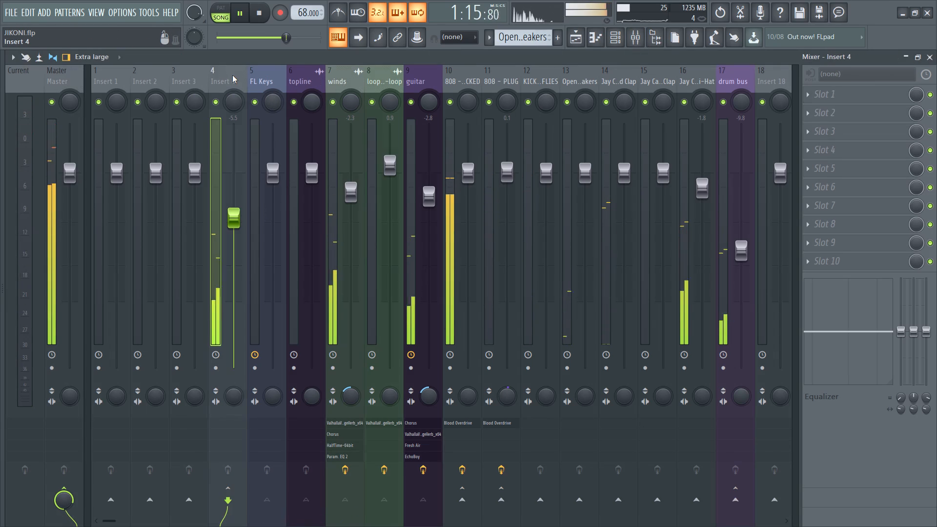
right_click(232, 75)
click(285, 82)
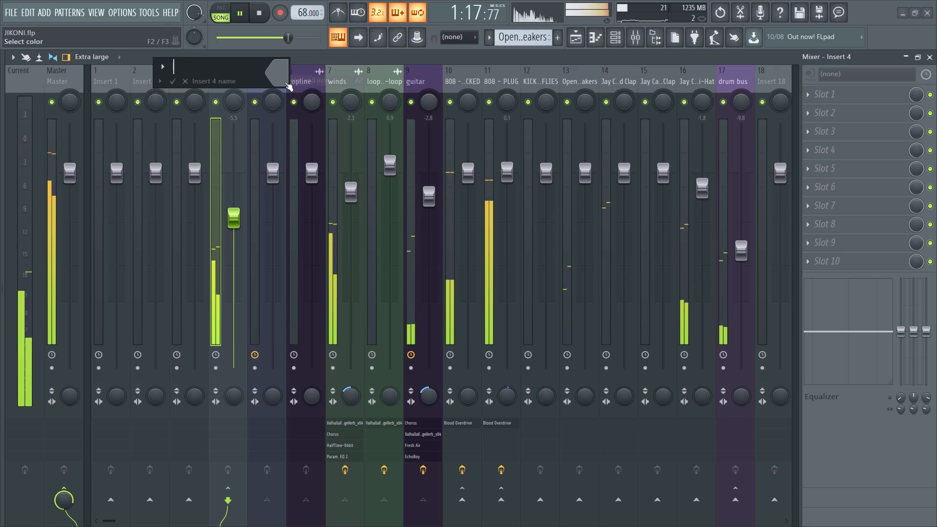
key(m)
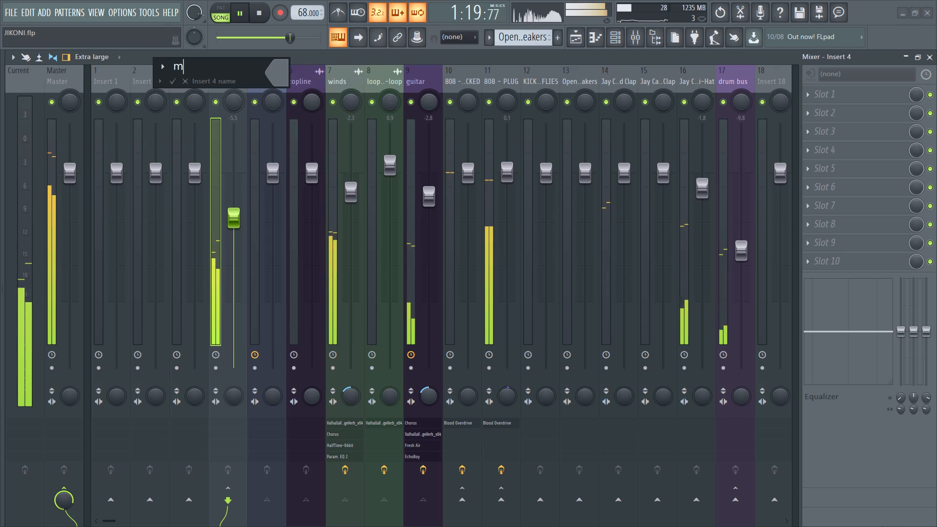
text(el b)
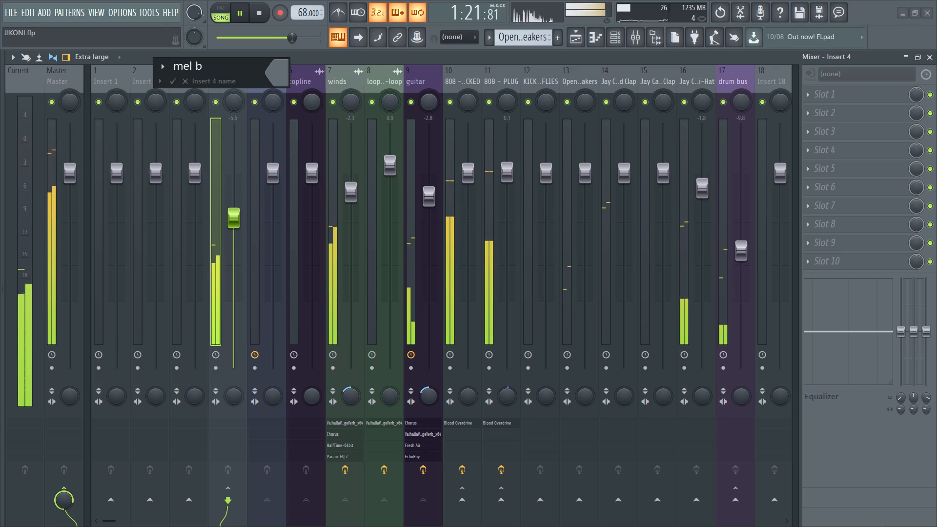
text(us)
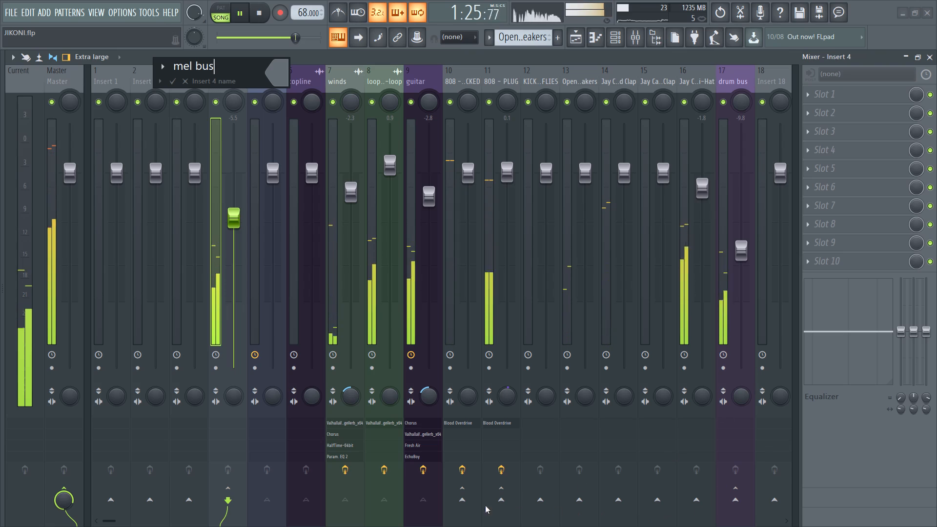
right_click(278, 86)
right_click(275, 72)
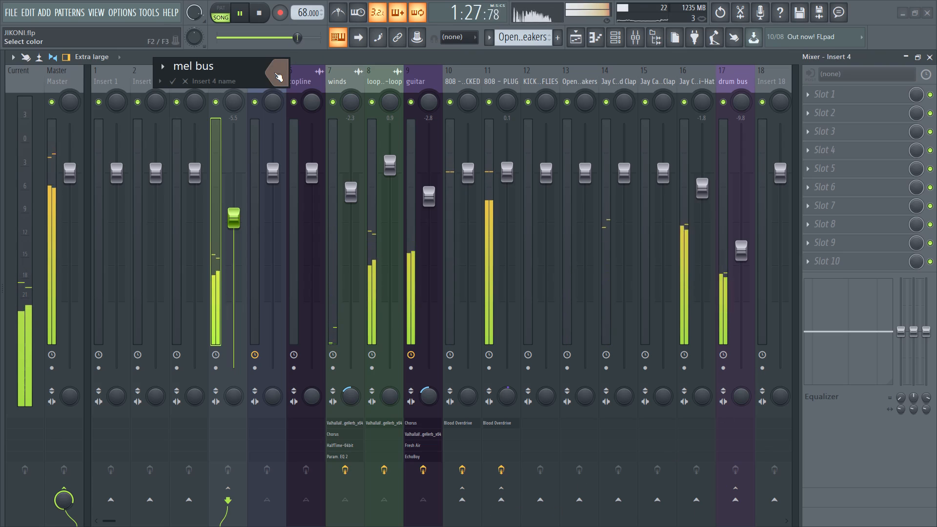
key(Return)
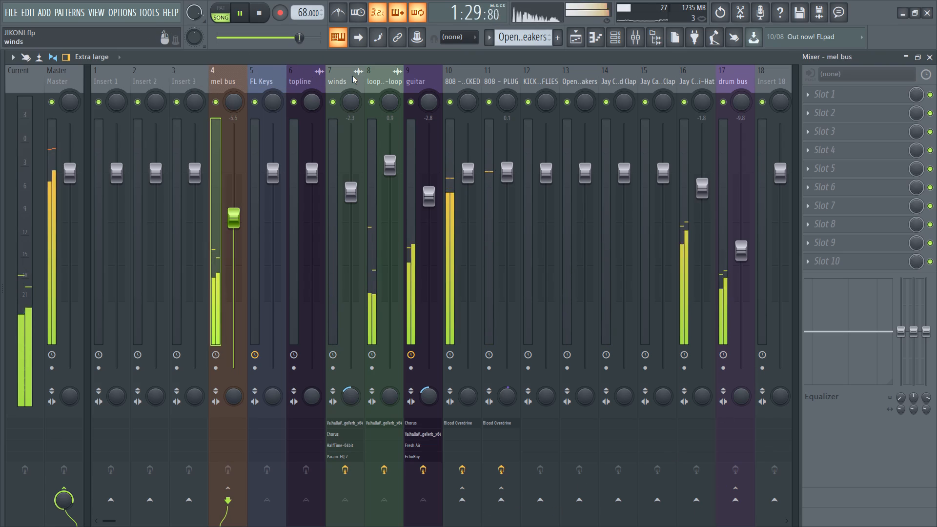
Inspect the FL Keys, topline, 808 - HACKED and 808 - PLUG mixer tracks for their routing and effects.
click(273, 75)
click(299, 80)
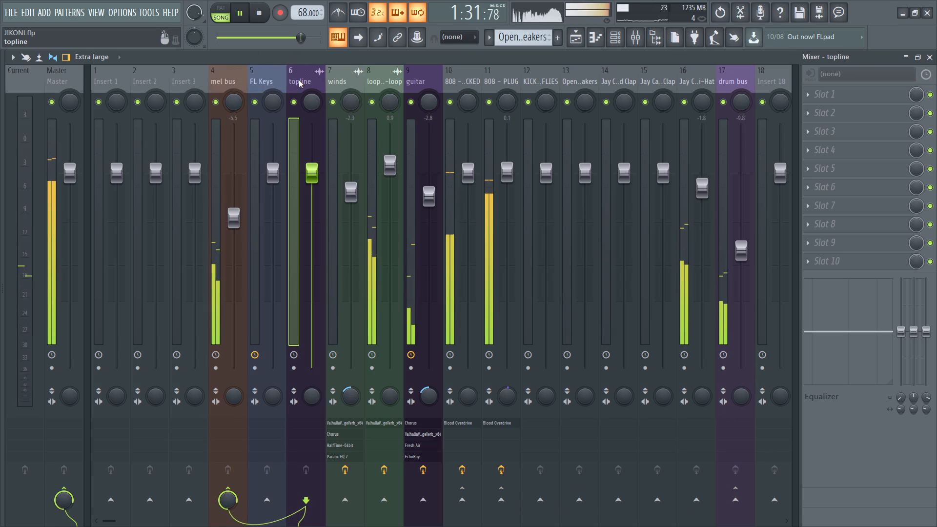
scroll(400, 72, down, 2)
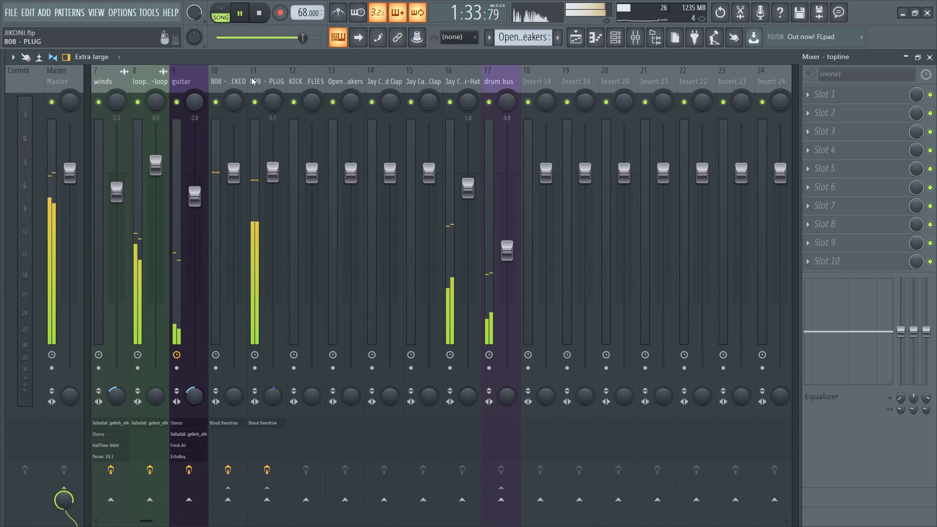
click(226, 77)
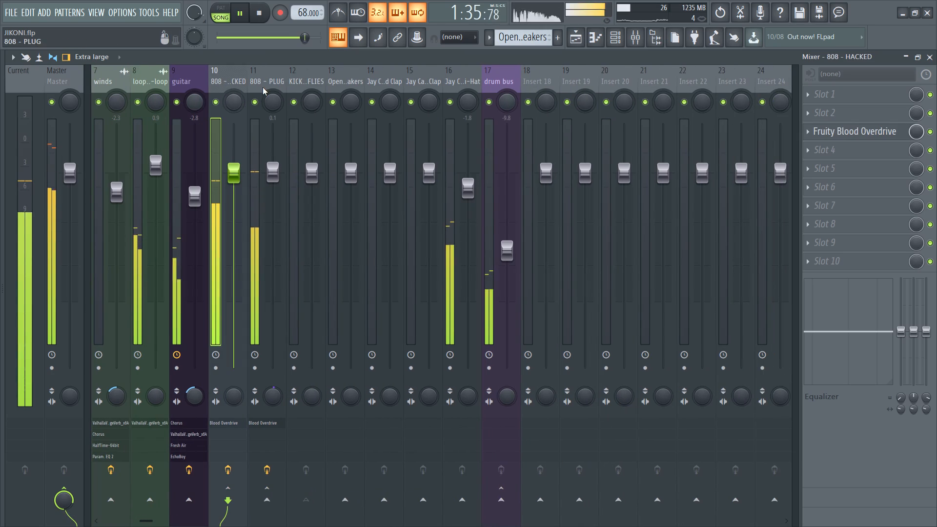
click(263, 87)
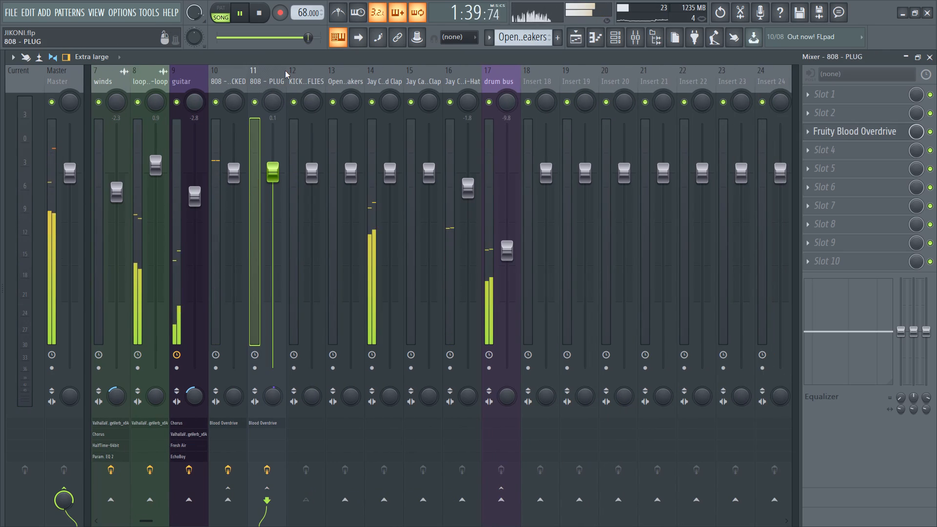
Group the mixer tracks from KICK - TIME FLIES through drum bus, keeping the drum bus name and its purple colour.
click(303, 76)
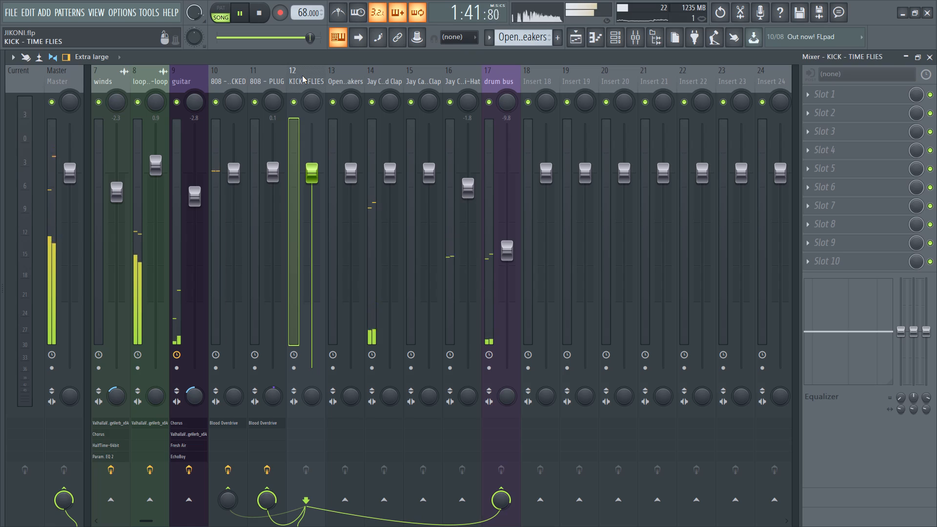
ctrl+drag(302, 76, 508, 95)
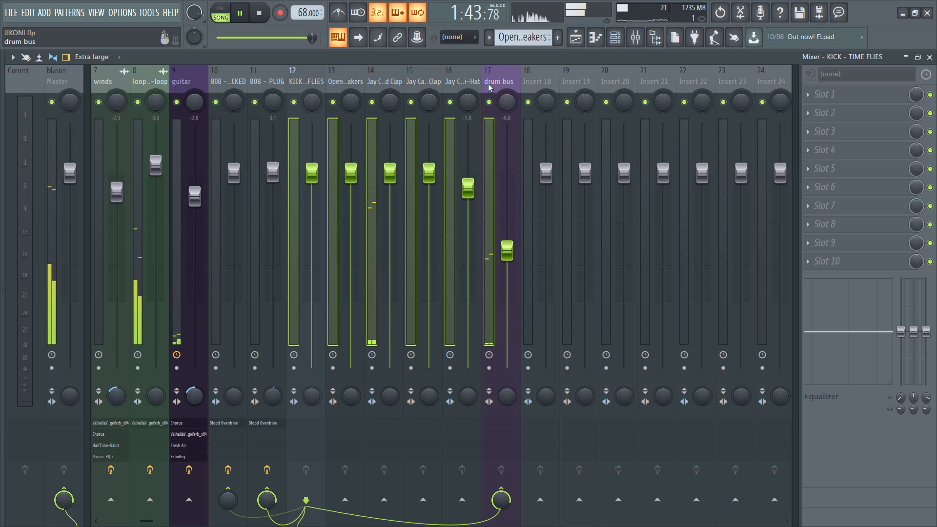
ctrl+right_click(488, 83)
click(555, 262)
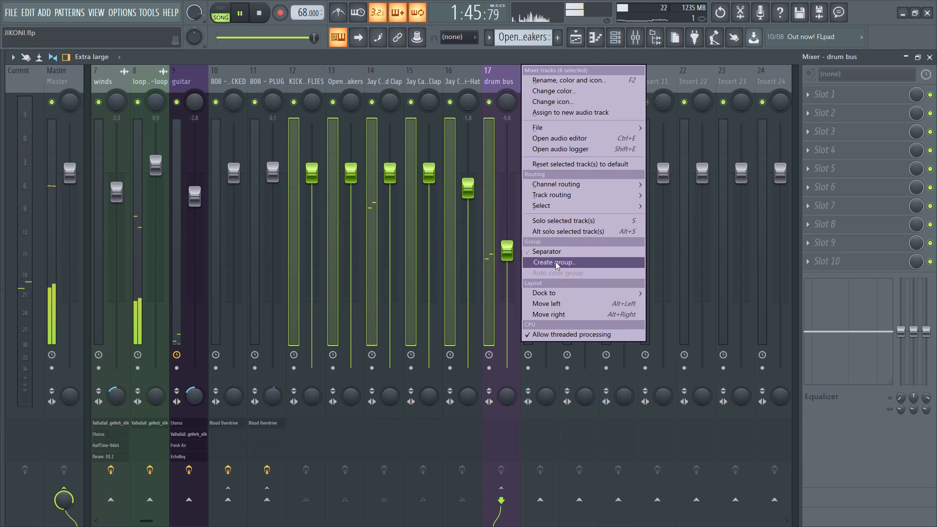
key(Return)
key(Return)
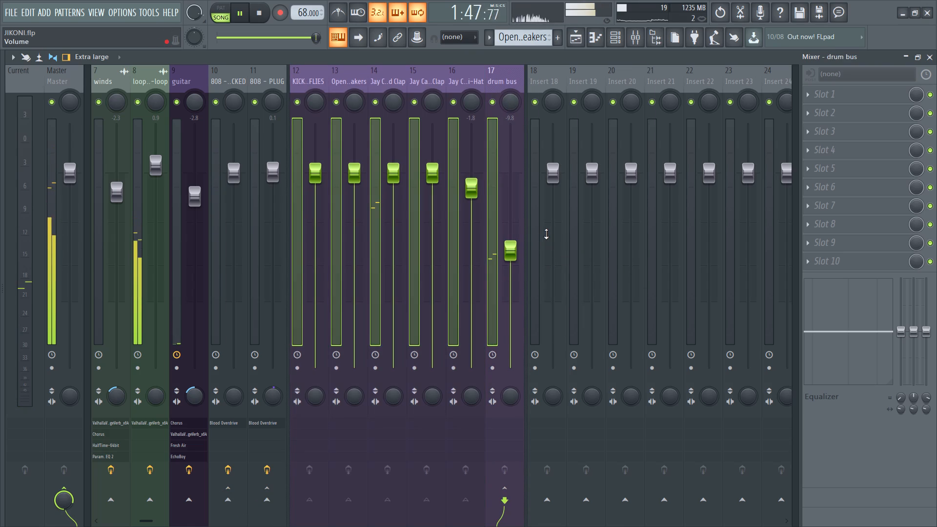
Group the mixer tracks from mel bus through guitar, keeping the mel bus name and its brown colour.
scroll(265, 78, up, 2)
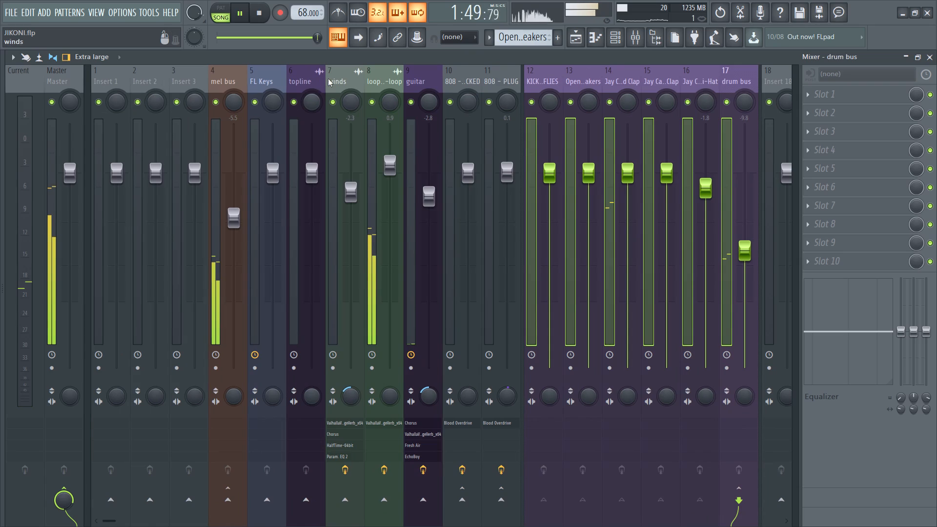
ctrl+drag(421, 82, 237, 72)
ctrl+right_click(233, 74)
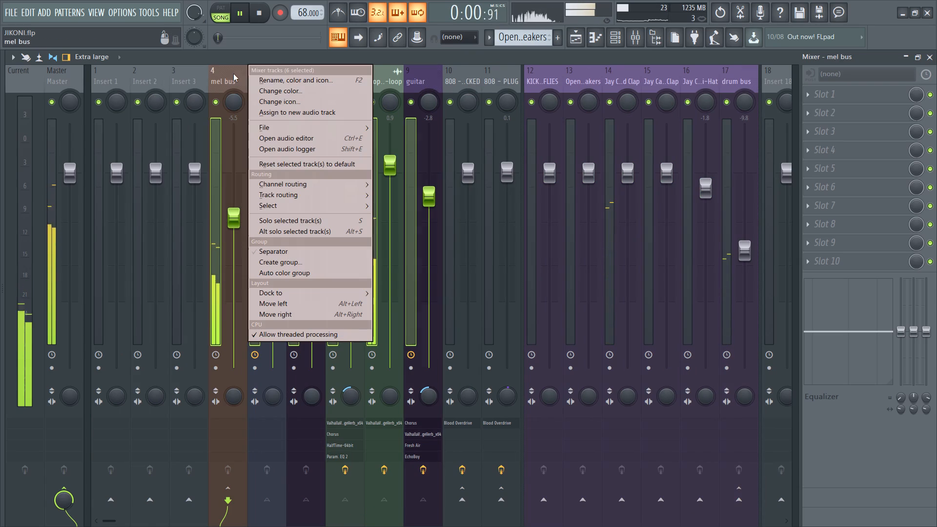
click(319, 261)
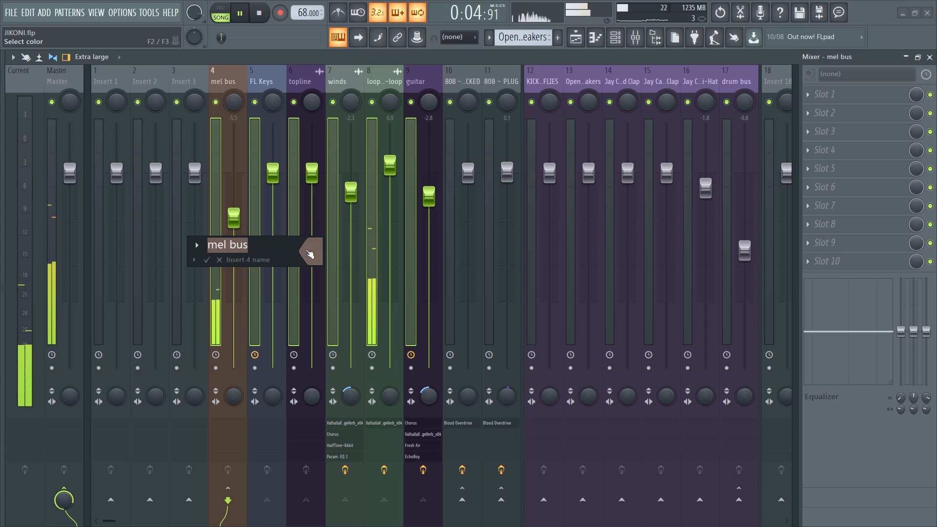
key(Return)
Move the empty Insert 18 track ahead of the drum group to slot 12, directly after 808 - PLUG.
scroll(445, 83, down, 1)
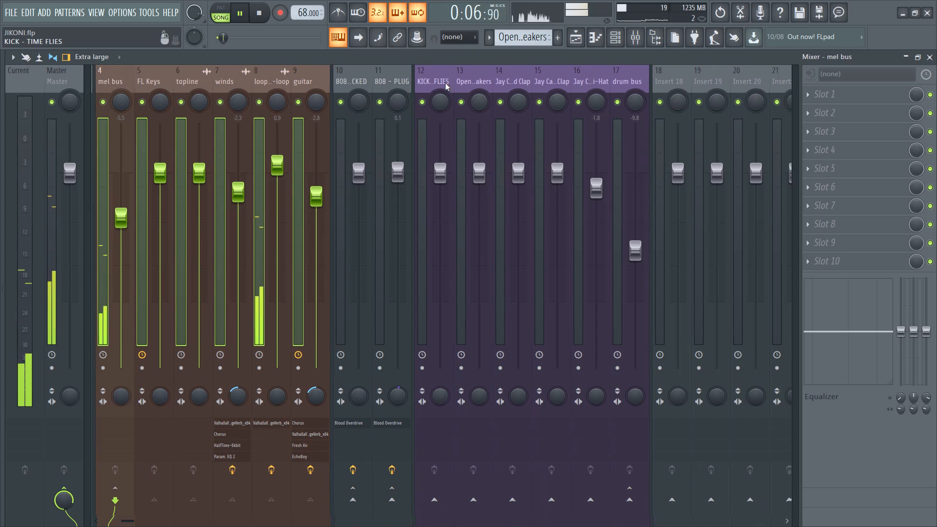
ctrl+drag(346, 80, 384, 83)
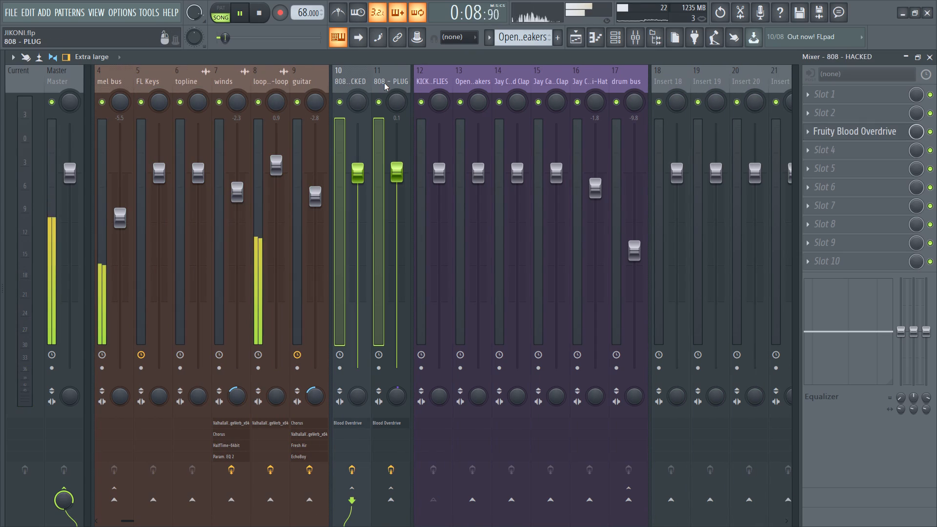
click(690, 81)
shift+scroll(667, 81, up, 2)
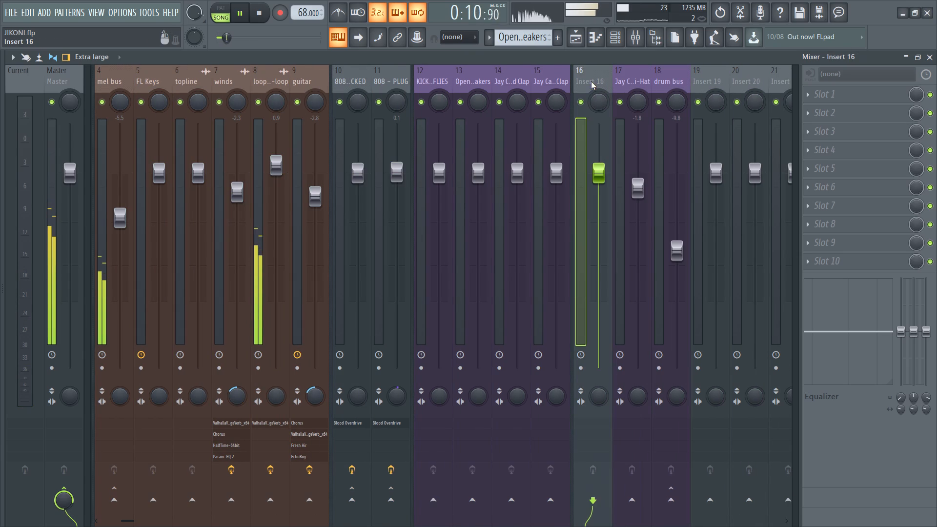
shift+scroll(591, 81, up, 2)
shift+scroll(513, 81, up, 2)
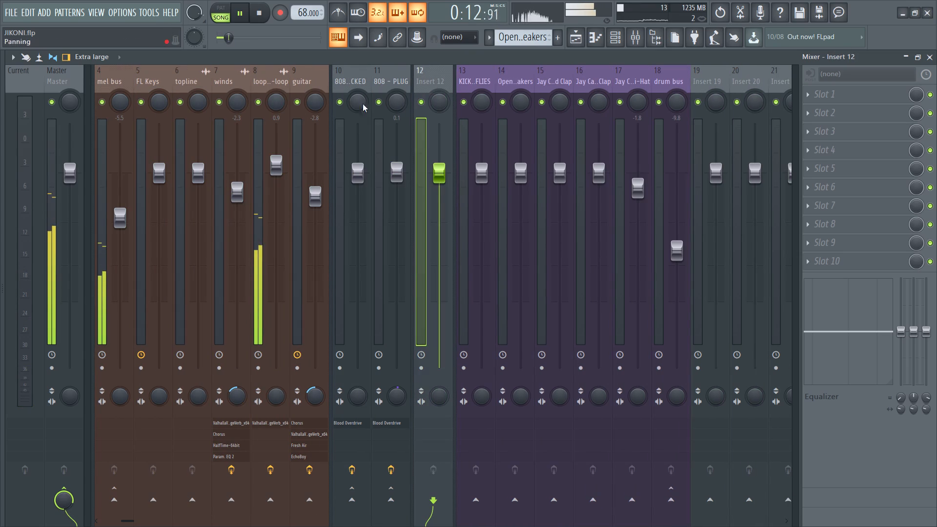
Route both the 808 - HACKED and 808 - PLUG mixer tracks to Insert 12.
click(354, 87)
ctrl+drag(353, 86, 381, 83)
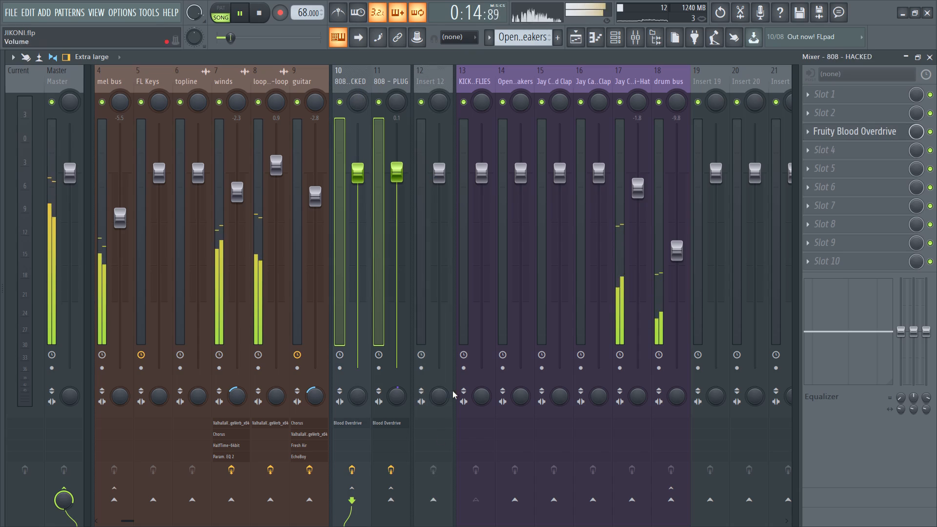
right_drag(438, 505, 439, 496)
click(458, 475)
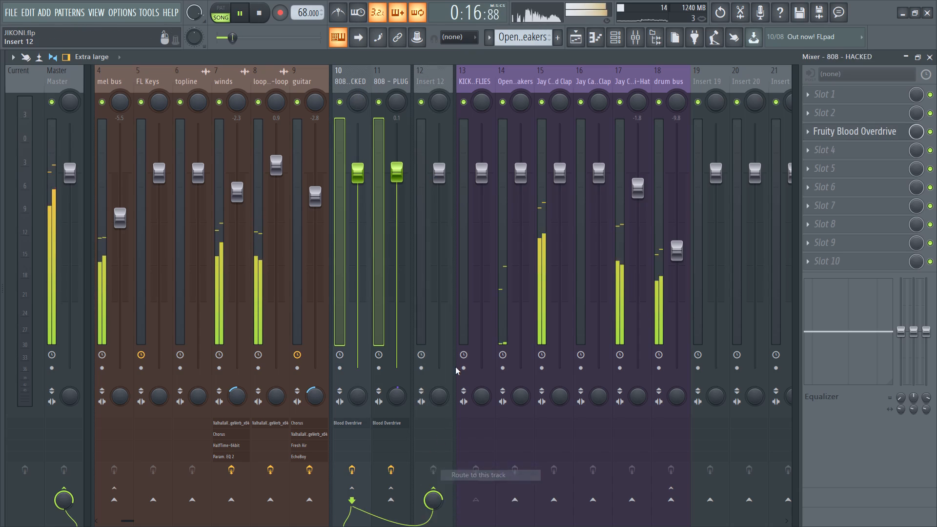
Balance Insert 12's volume down to about -14.7 dB during playback, briefly muting and unmuting the KICK - TIME FLIES track to compare.
drag(437, 178, 439, 352)
drag(437, 259, 436, 272)
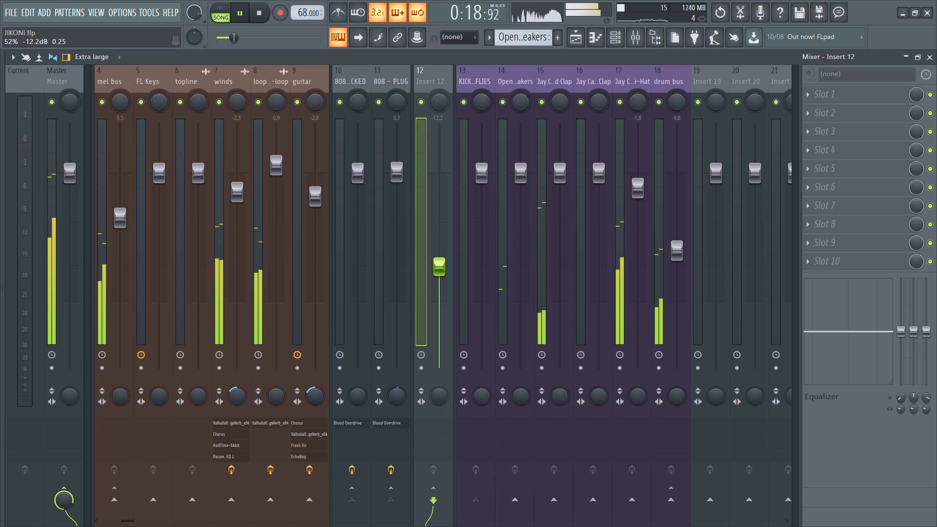
drag(436, 272, 436, 273)
drag(437, 264, 435, 274)
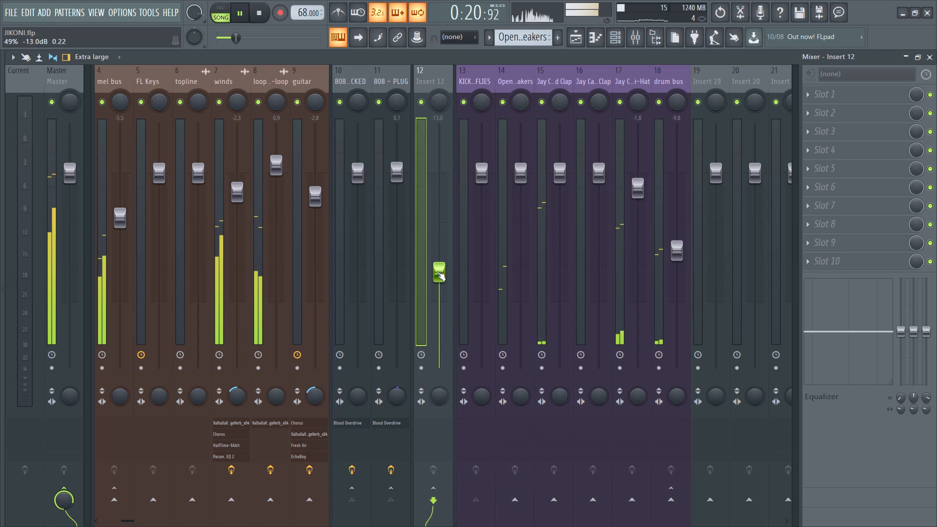
click(447, 280)
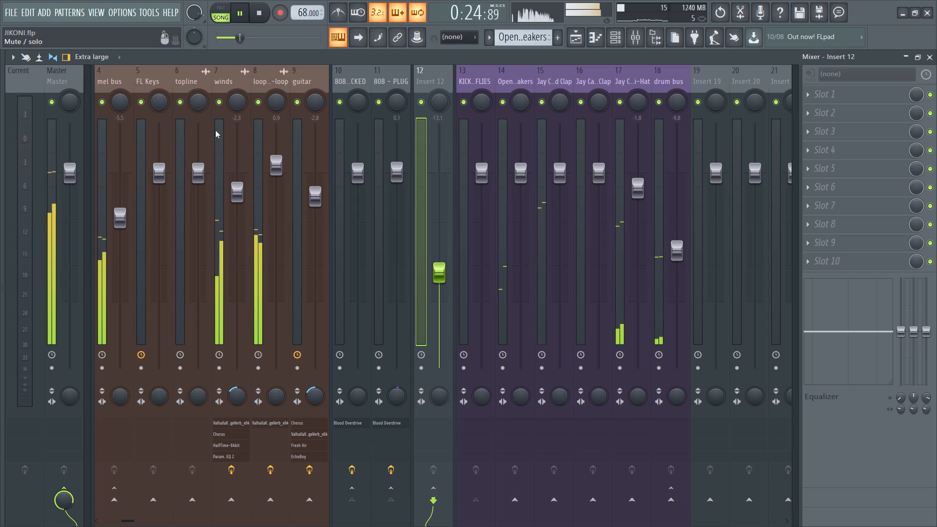
scroll(122, 398, down, 1)
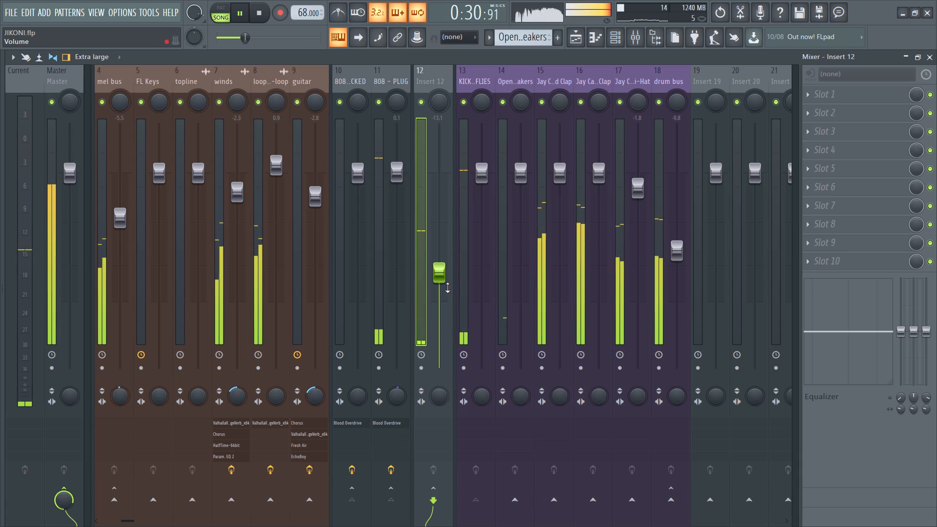
drag(438, 272, 434, 291)
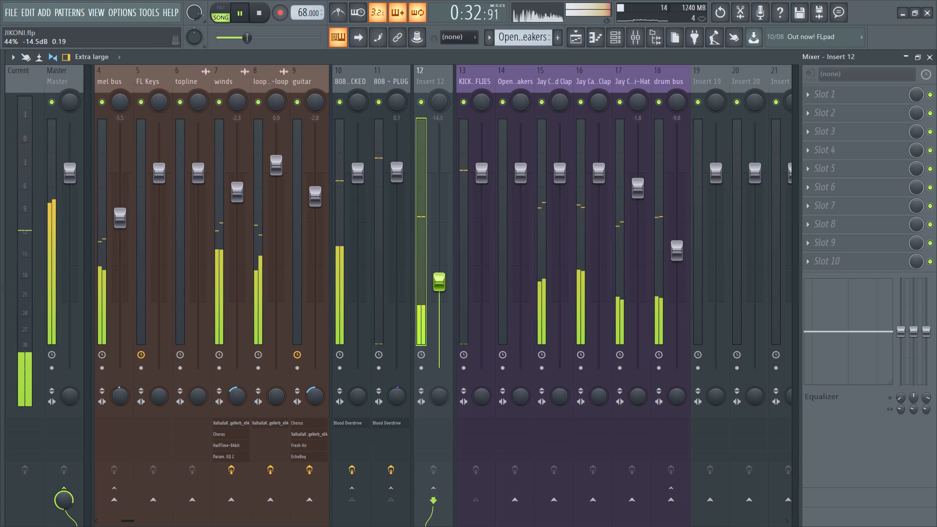
drag(434, 291, 434, 294)
click(474, 85)
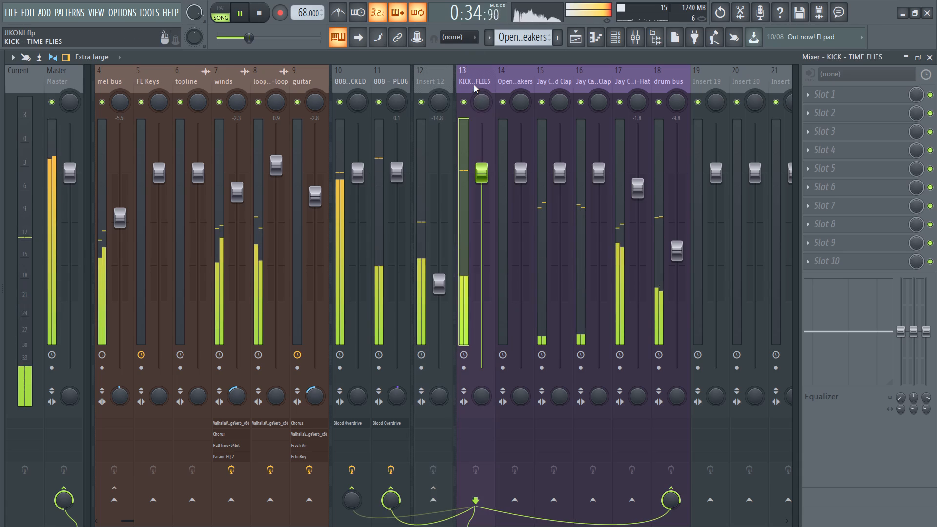
drag(439, 281, 439, 281)
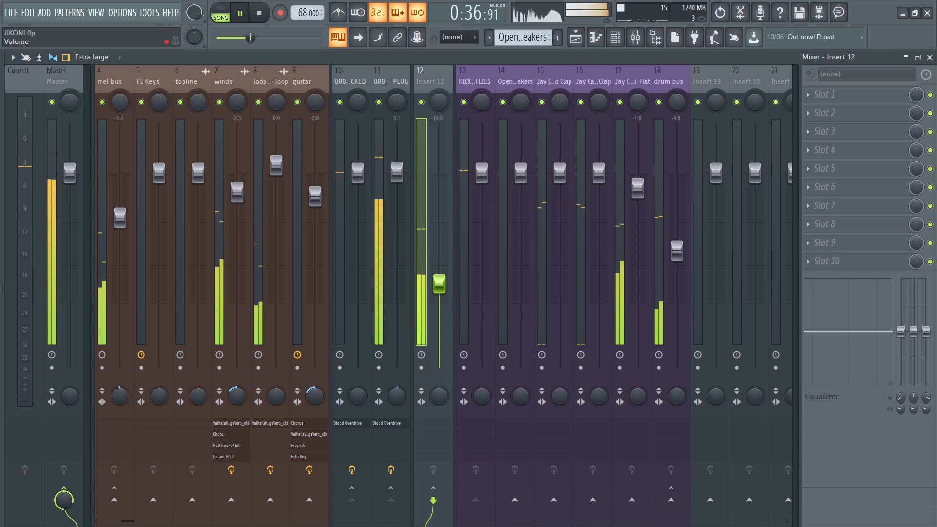
drag(439, 281, 440, 288)
click(439, 287)
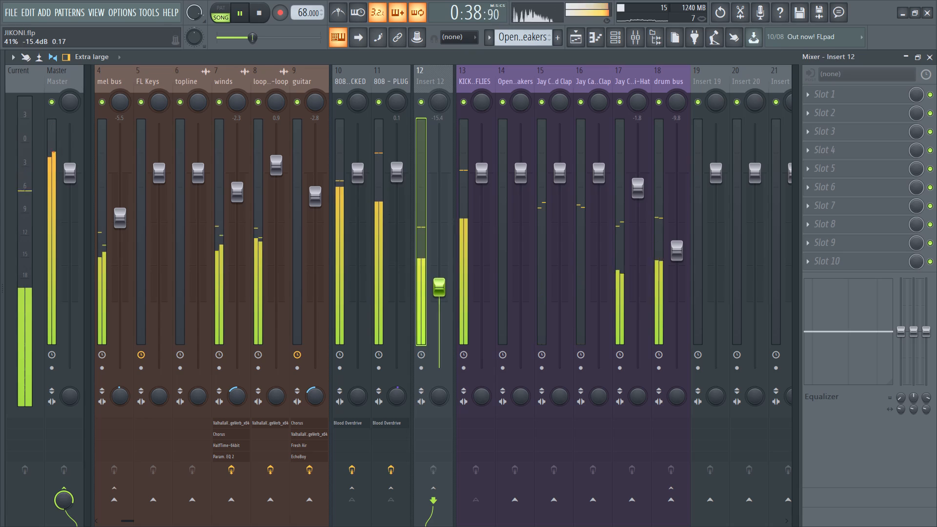
click(468, 103)
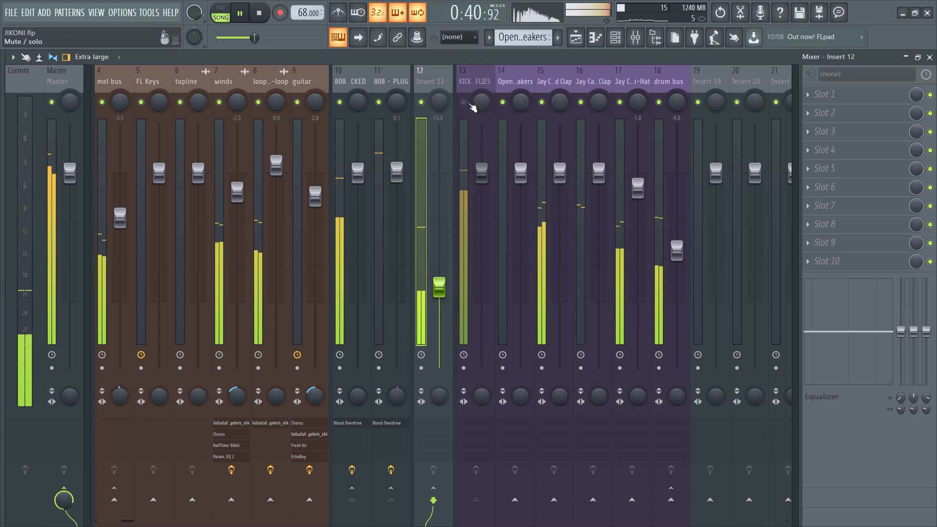
click(468, 103)
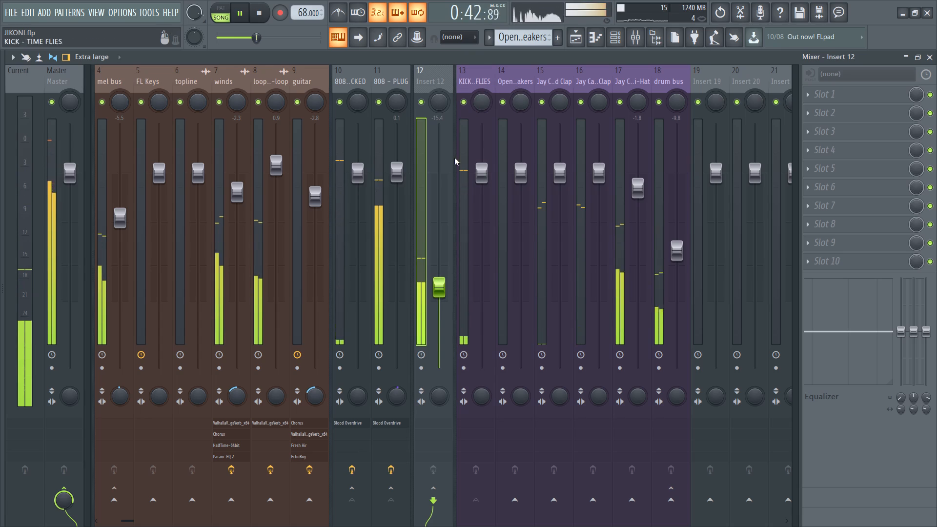
drag(440, 290, 441, 282)
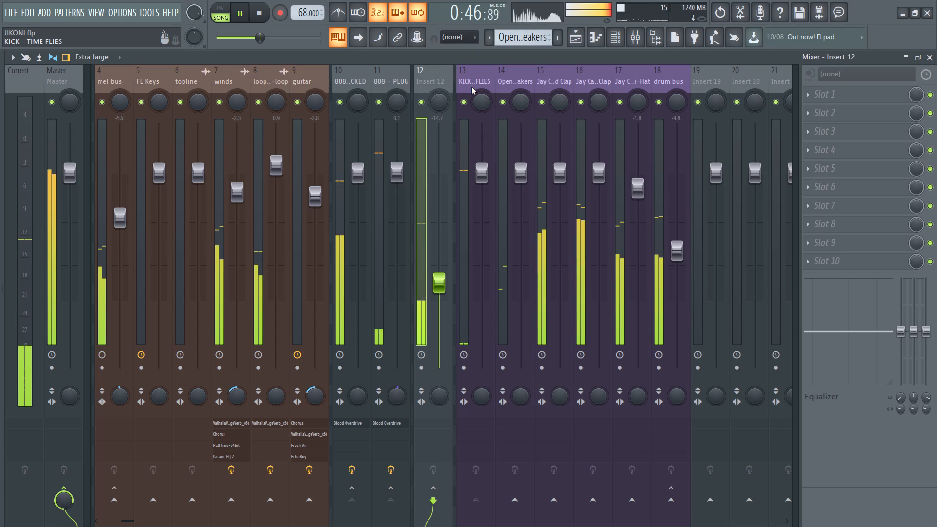
Adjust the KICK - TIME FLIES mixer track's volume to about -0.8 dB.
click(471, 82)
drag(477, 179, 480, 210)
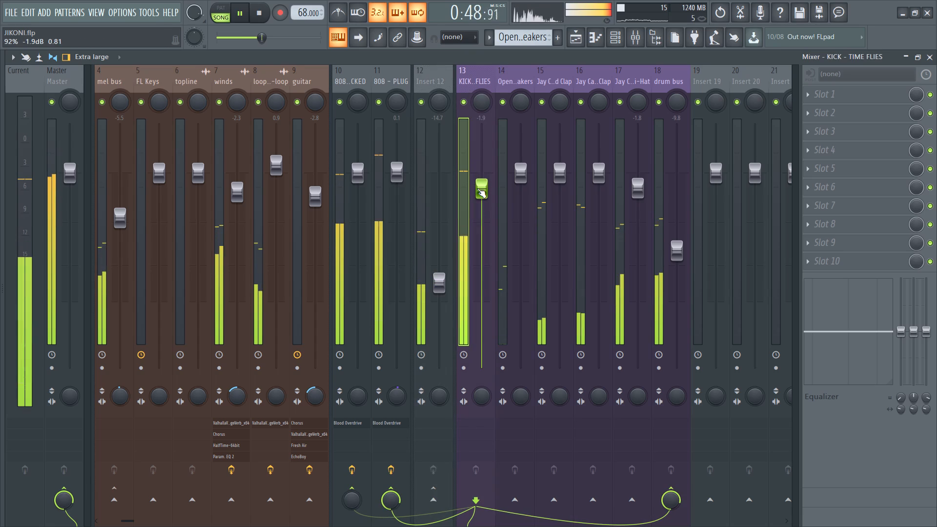
drag(477, 188, 477, 182)
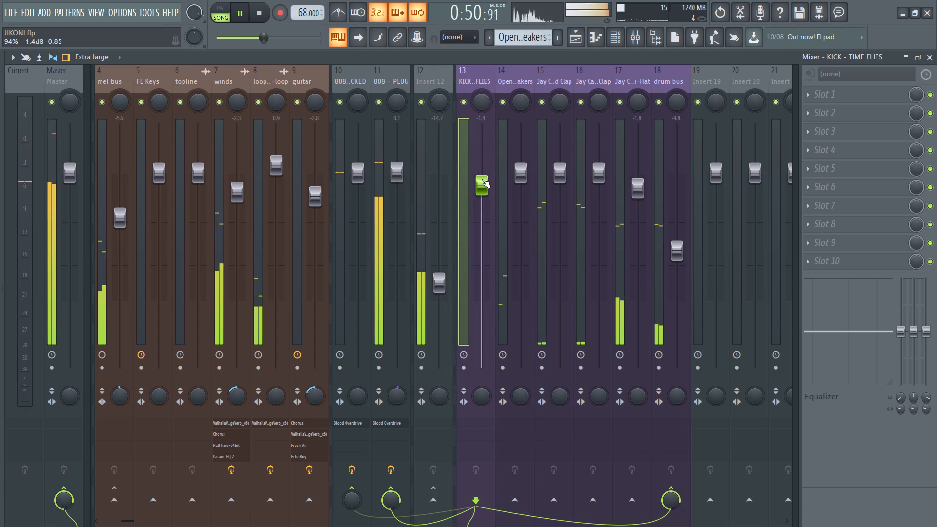
drag(482, 179, 484, 168)
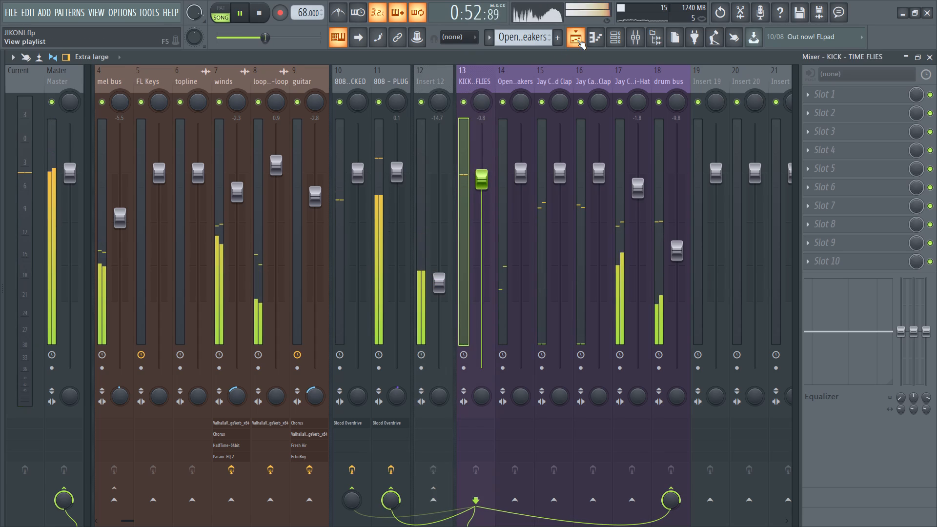
Switch to the playlist, collapse the browser and close the "sample onq" channel settings.
click(577, 40)
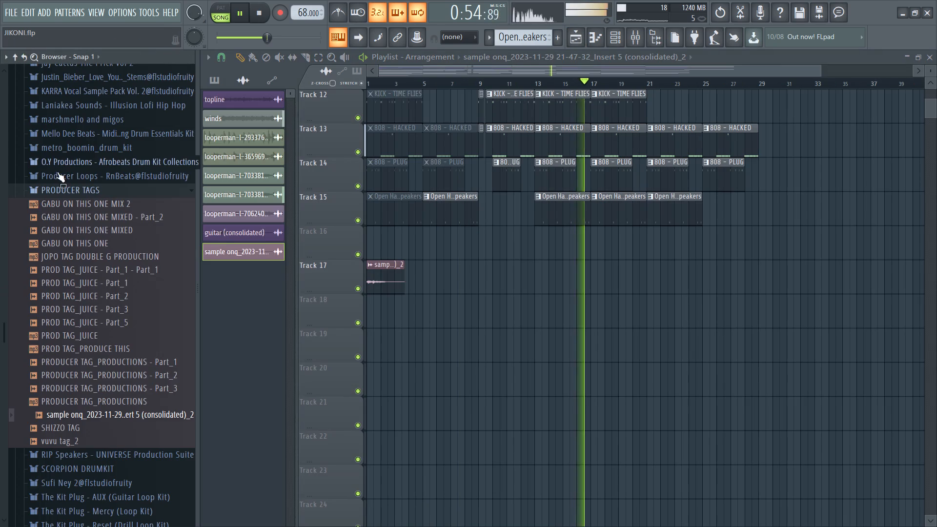
double_click(196, 272)
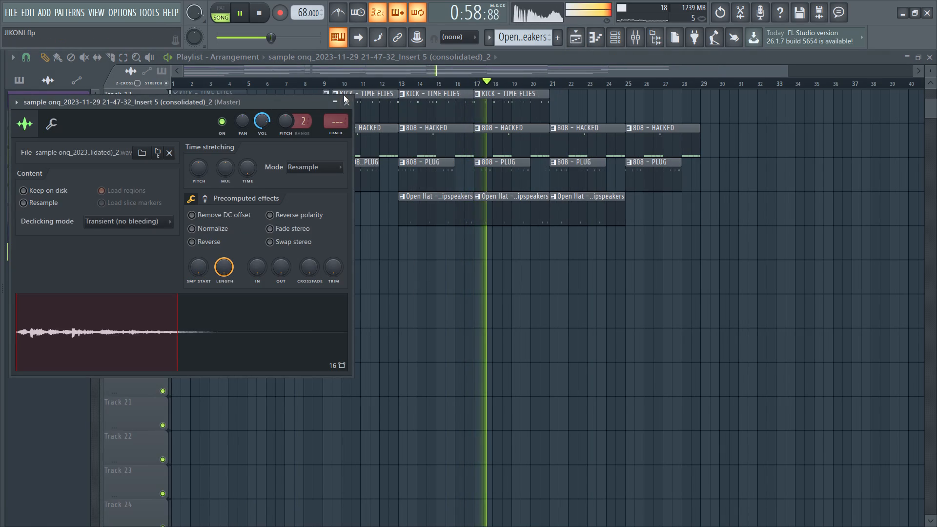
click(345, 101)
Review the playlist arrangement from the producer tag on track 17 up to the winds on track 2 during playback.
ctrl+scroll(343, 321, down, 3)
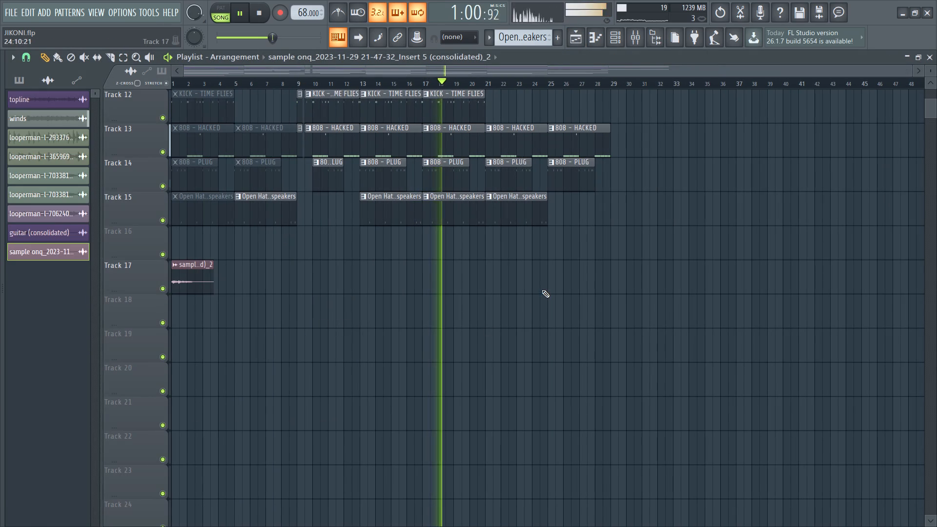
ctrl+scroll(542, 290, up, 3)
scroll(486, 294, up, 3)
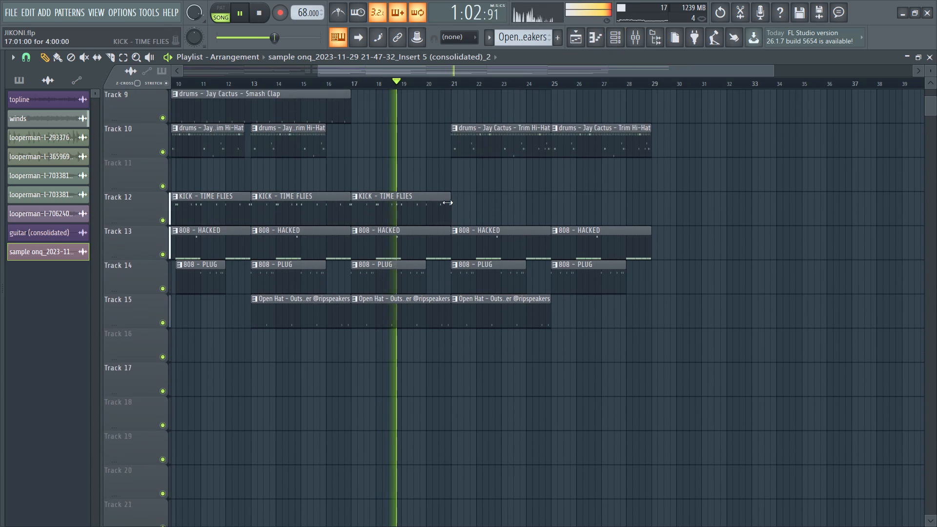
scroll(449, 213, up, 5)
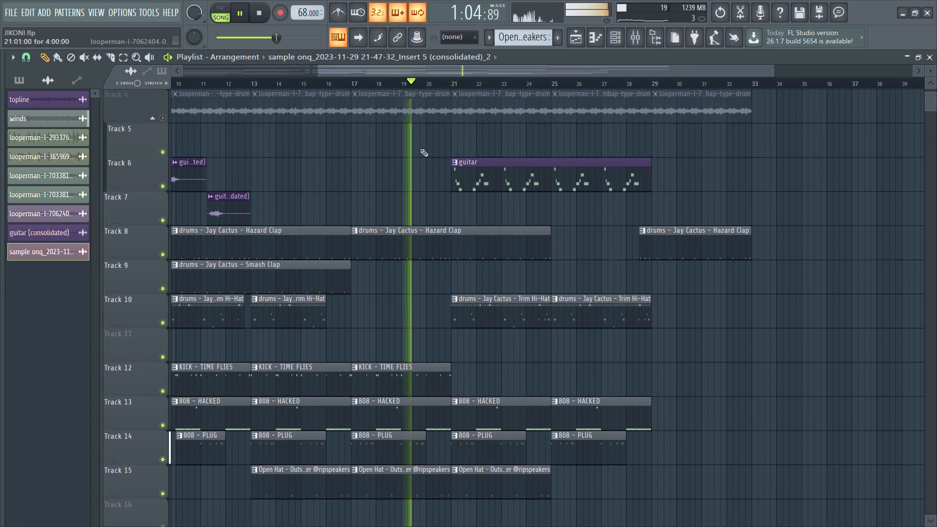
scroll(389, 189, up, 2)
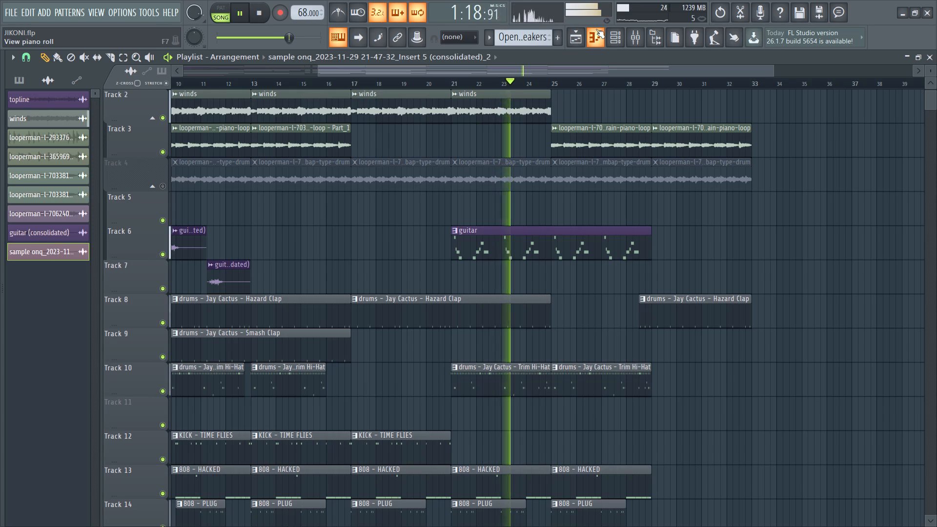
Return to the mixer and nudge the guitar track's volume to about -2.7 dB.
click(636, 33)
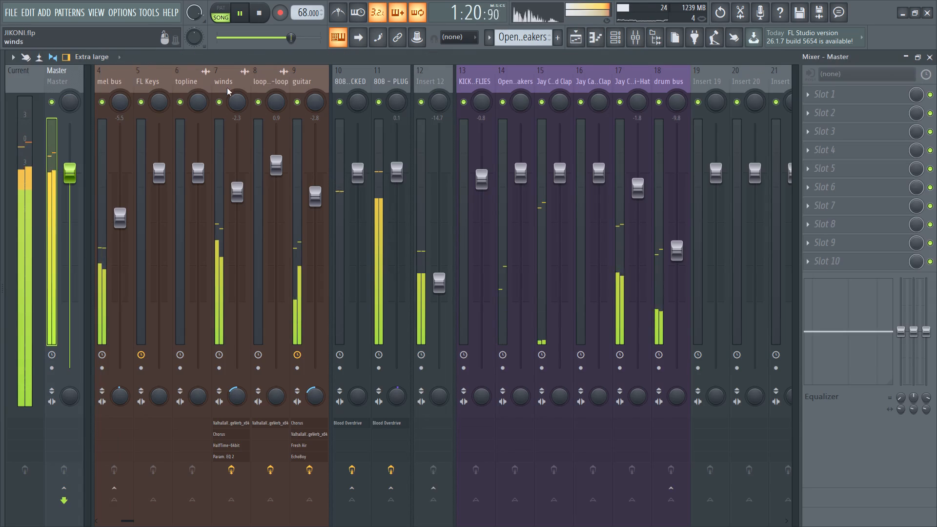
scroll(235, 80, up, 1)
click(441, 200)
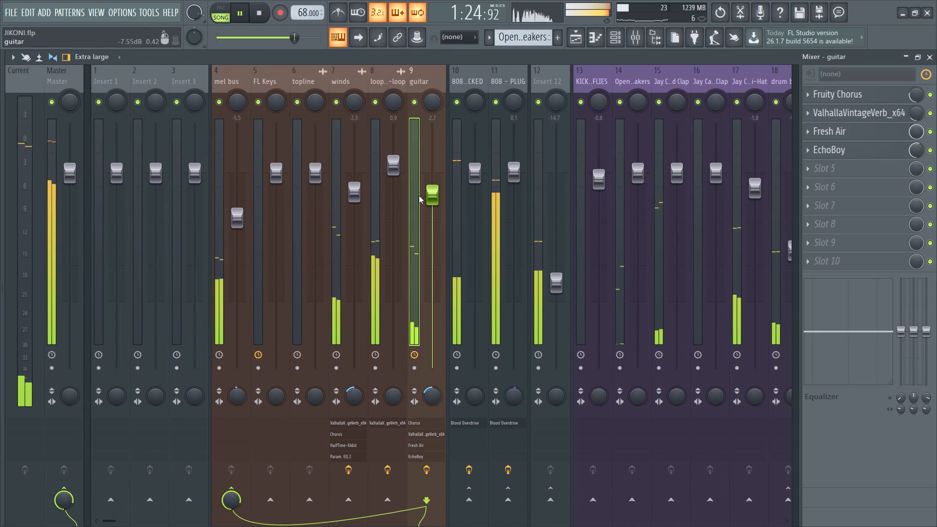
Raise the guitar mixer track's volume slightly to about -2.4 dB.
click(428, 197)
click(429, 194)
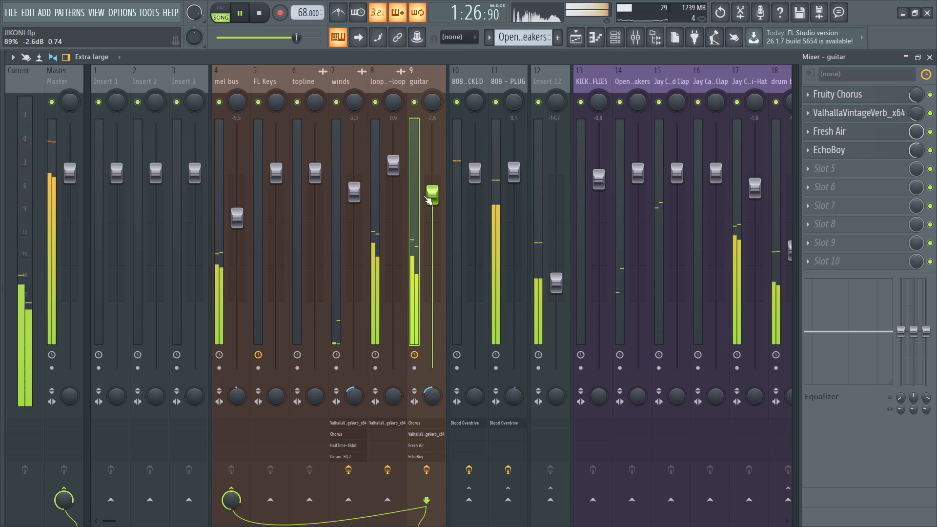
click(431, 194)
Raise the mel bus volume slightly to about -5.2 dB.
drag(237, 223, 238, 219)
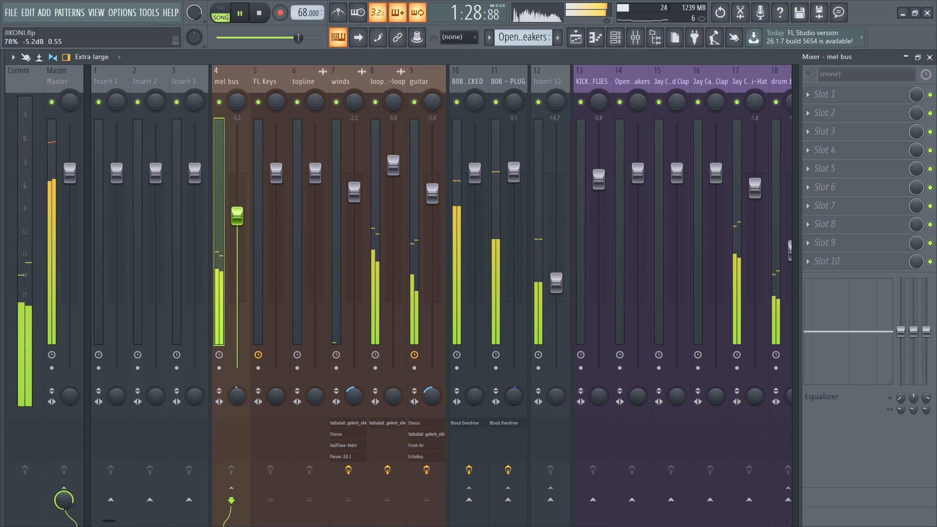
drag(238, 219, 238, 218)
click(239, 396)
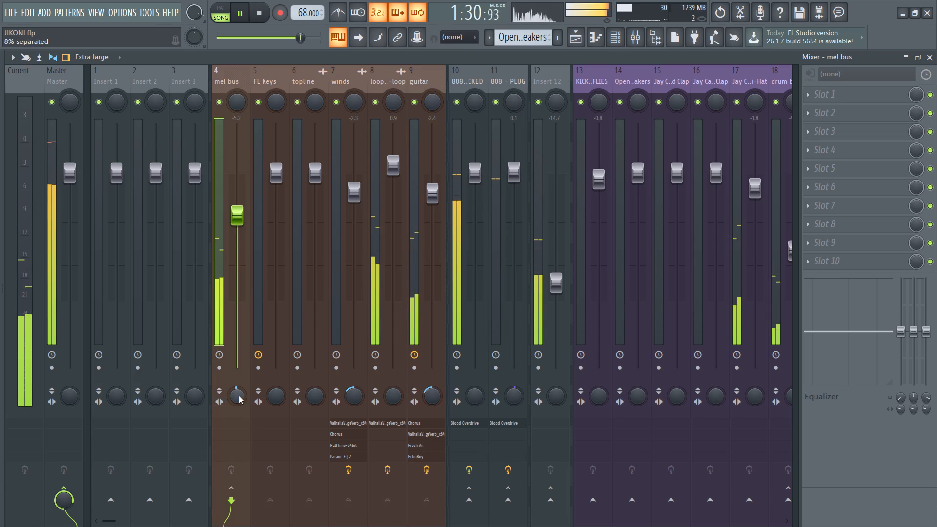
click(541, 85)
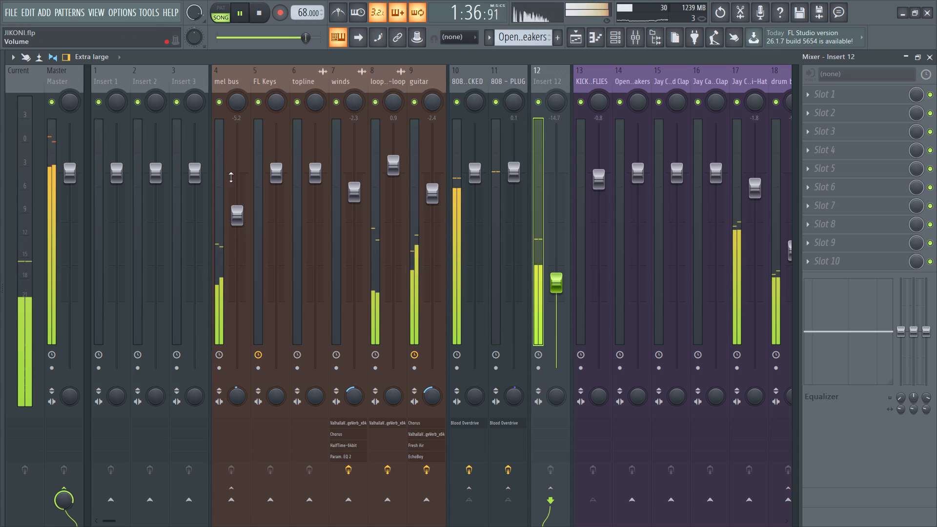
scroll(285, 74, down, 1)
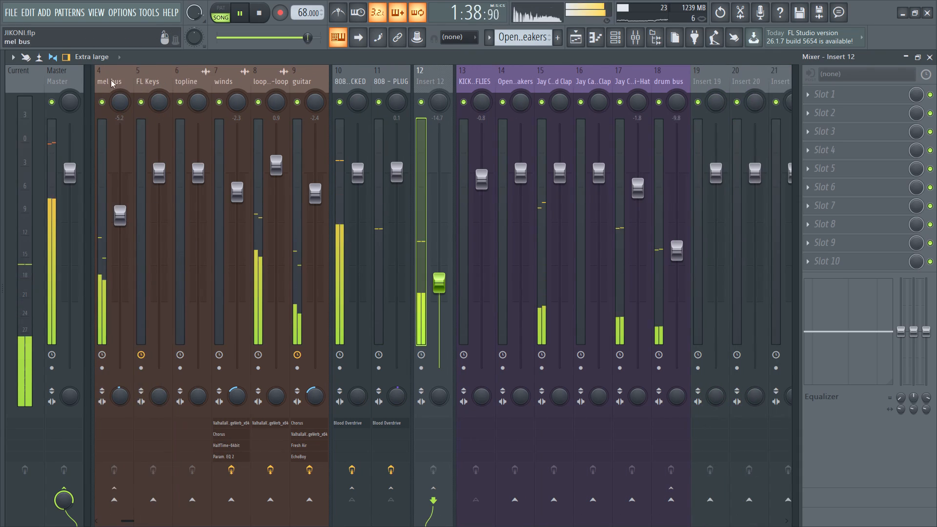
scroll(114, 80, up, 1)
Load Fruity Compressor into effect slot 2 of the mel bus.
click(235, 75)
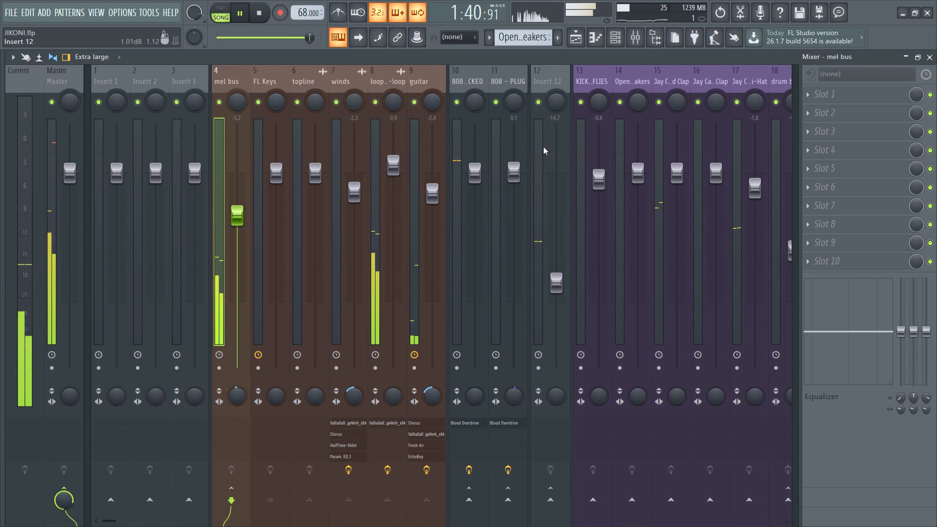
click(817, 121)
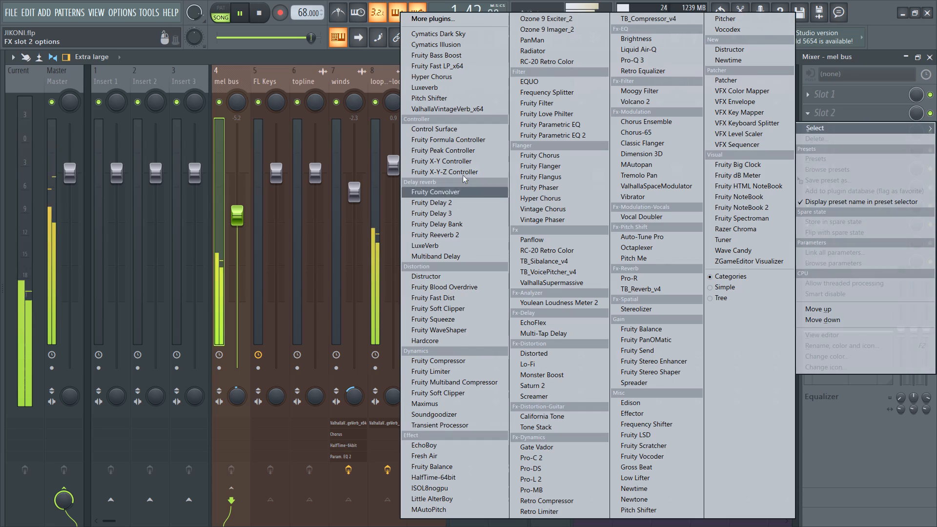
click(461, 360)
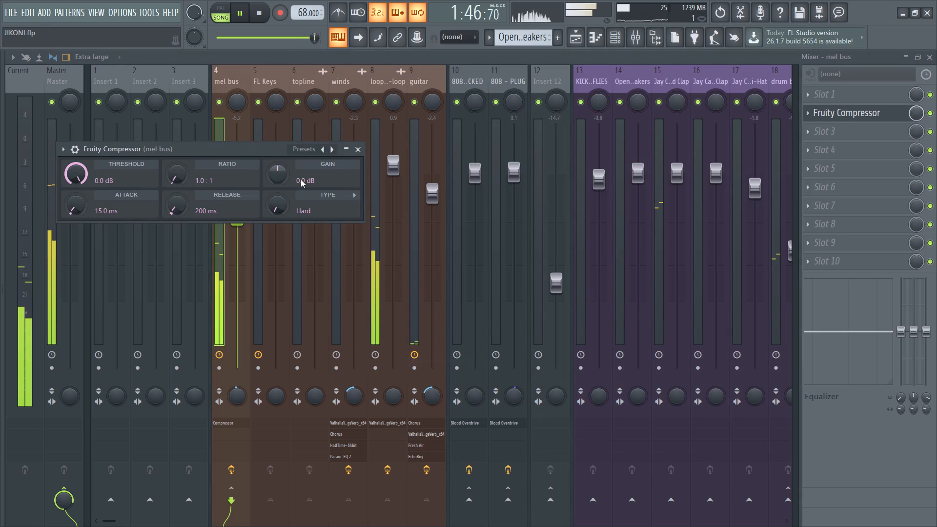
Set the mel bus compressor's release to 150 ms, attack to 22.5 ms and ratio to 2.0 : 1.
scroll(178, 214, down, 1)
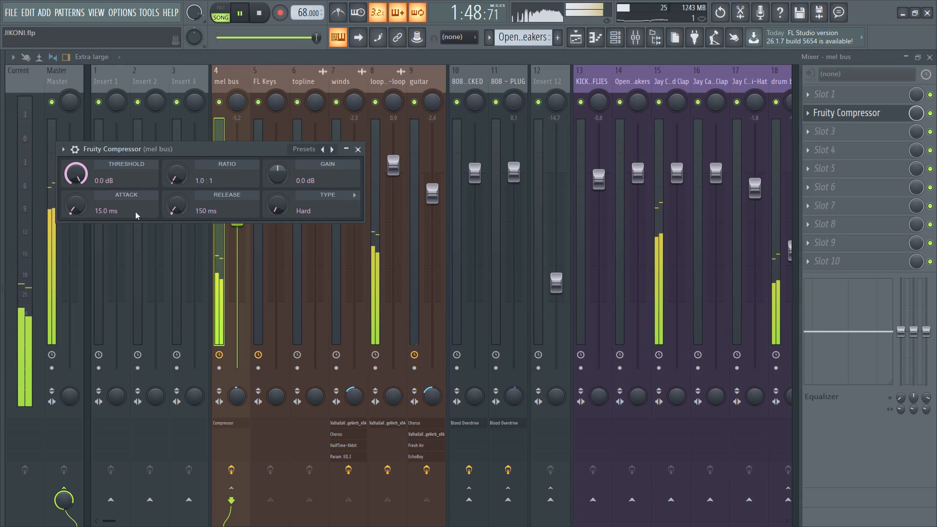
scroll(75, 214, up, 1)
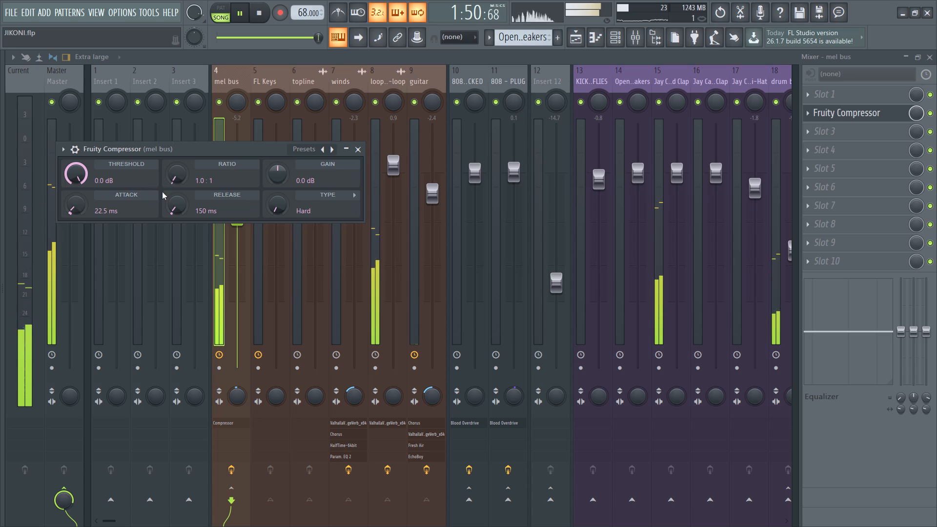
scroll(175, 184, up, 2)
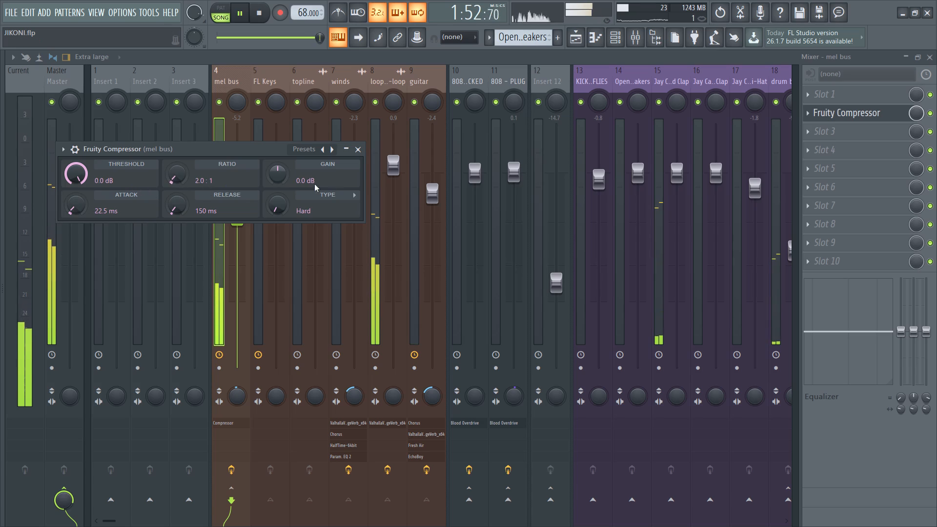
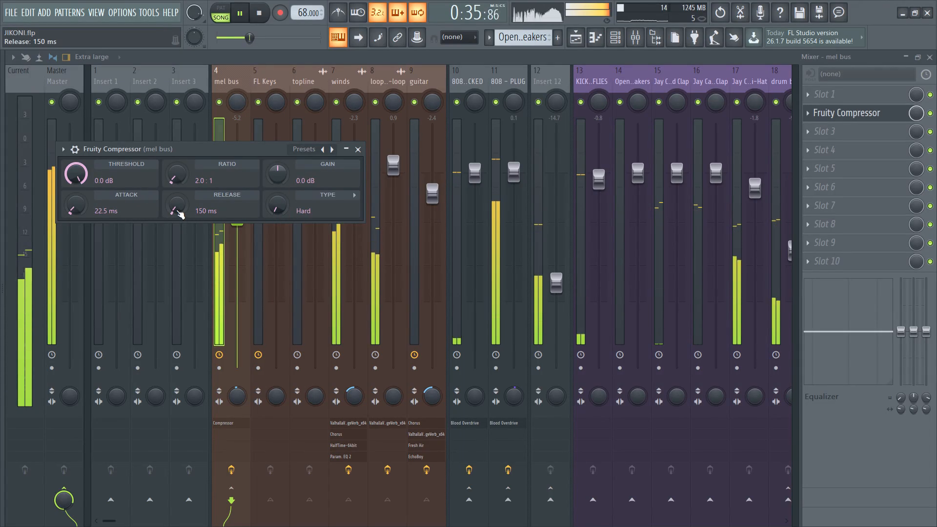
Set the mel bus compressor's release to 100 ms and close the compressor, keeping the mel bus track selected.
scroll(176, 210, down, 1)
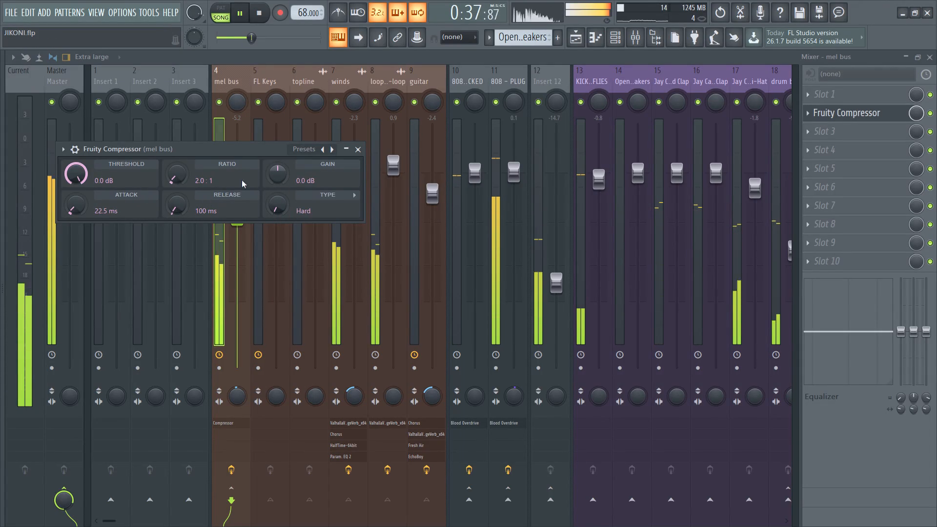
click(362, 150)
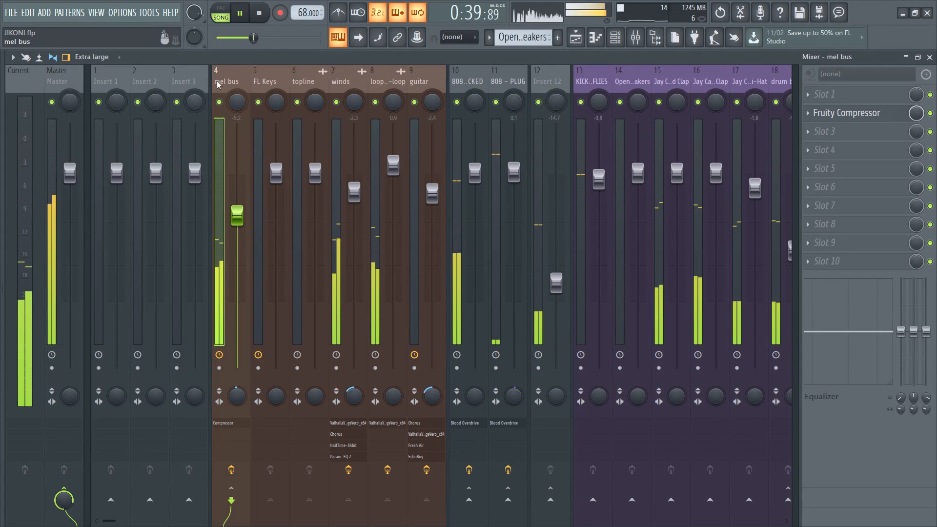
click(217, 79)
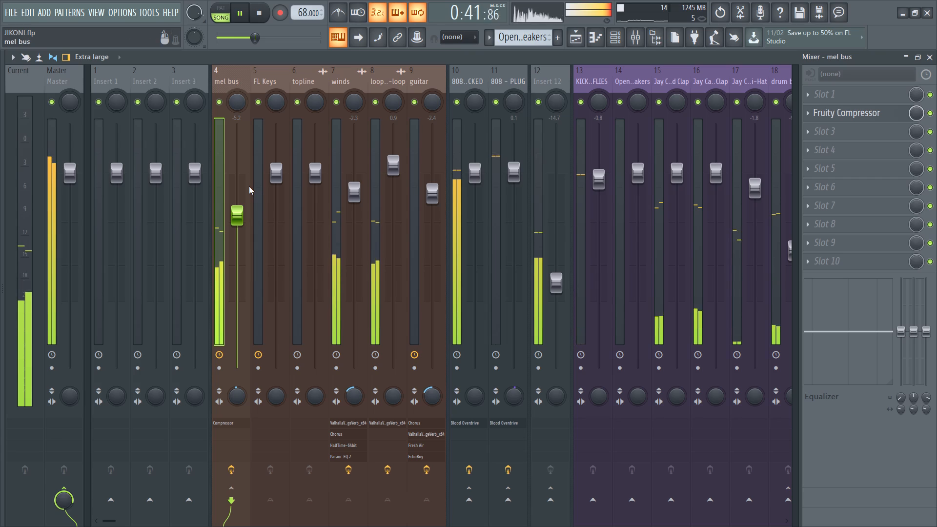
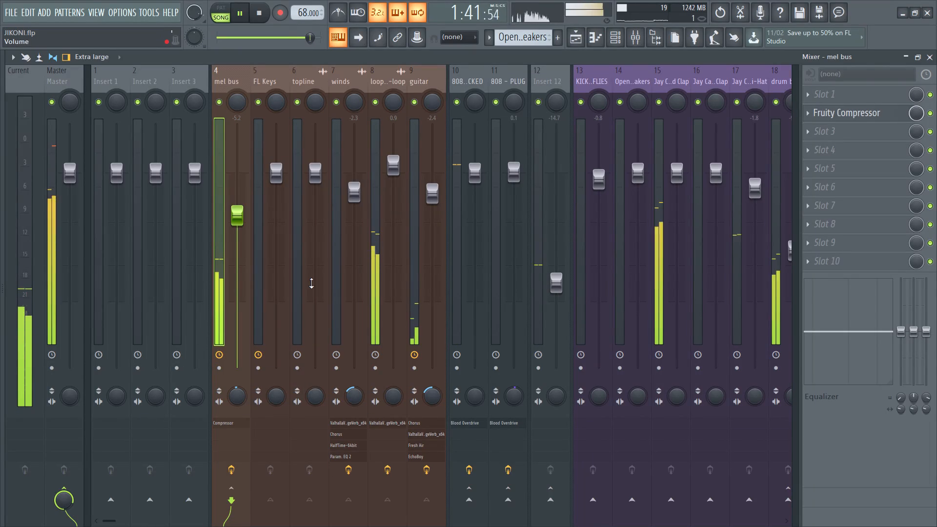
Select the Master track in the mixer to bring up its effect slots.
click(54, 72)
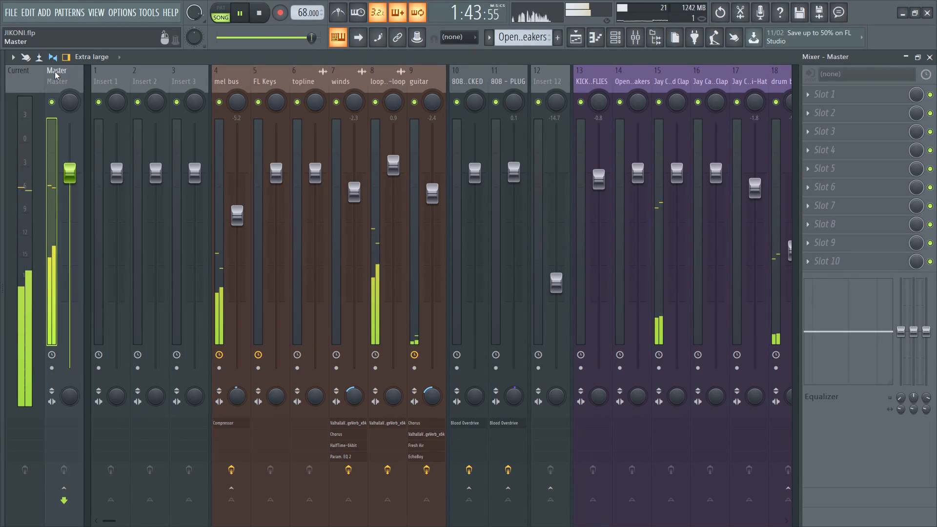
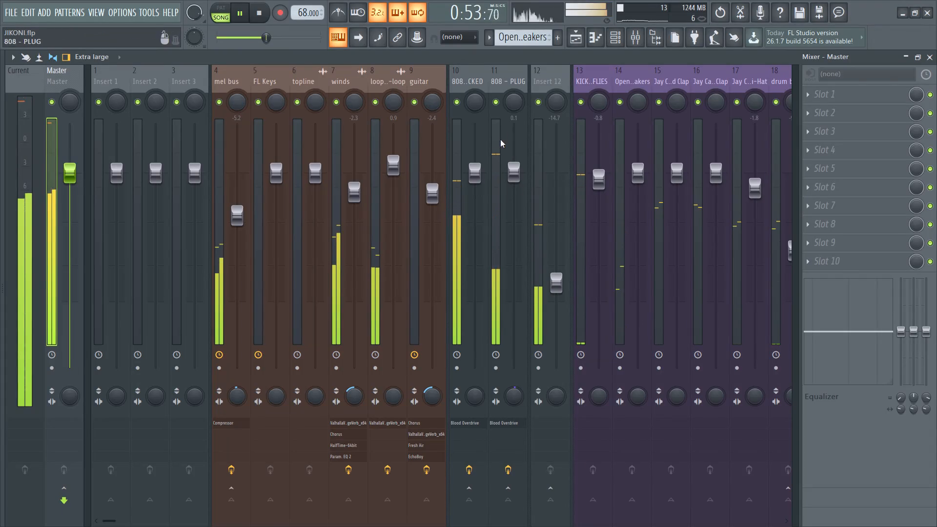
Select the empty Insert 19 track just after the drum bus in the mixer.
click(564, 76)
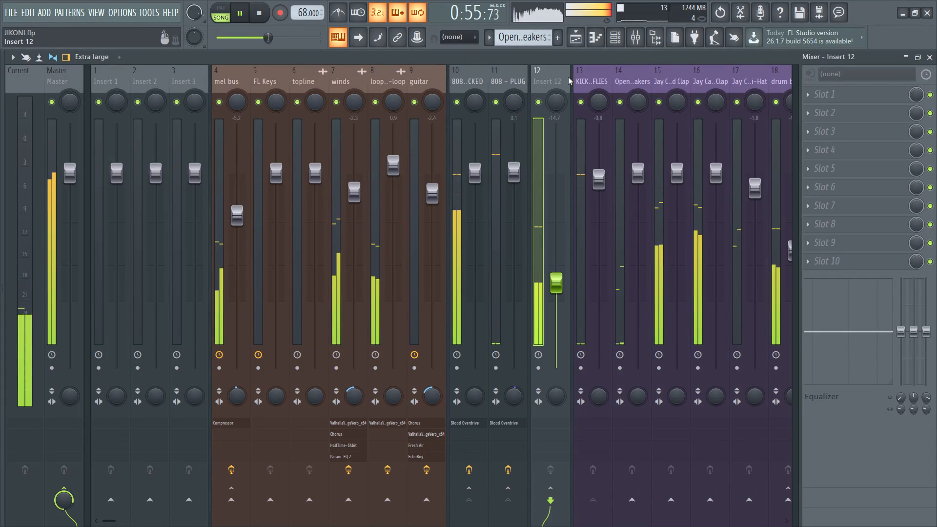
scroll(578, 81, down, 2)
click(584, 81)
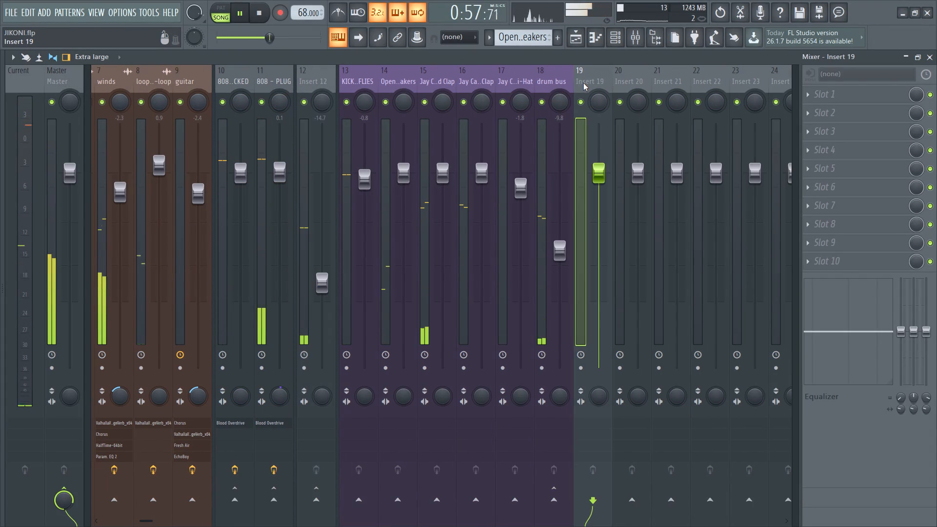
scroll(583, 83, down, 1)
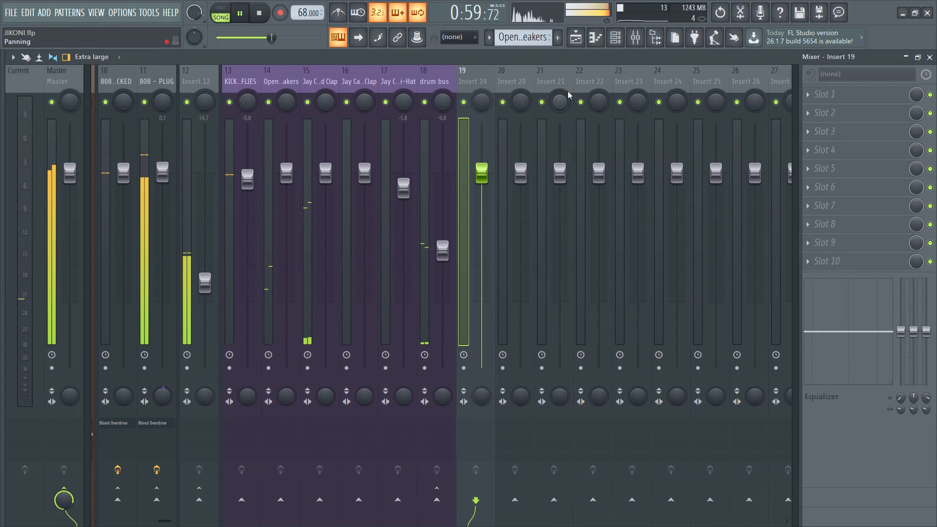
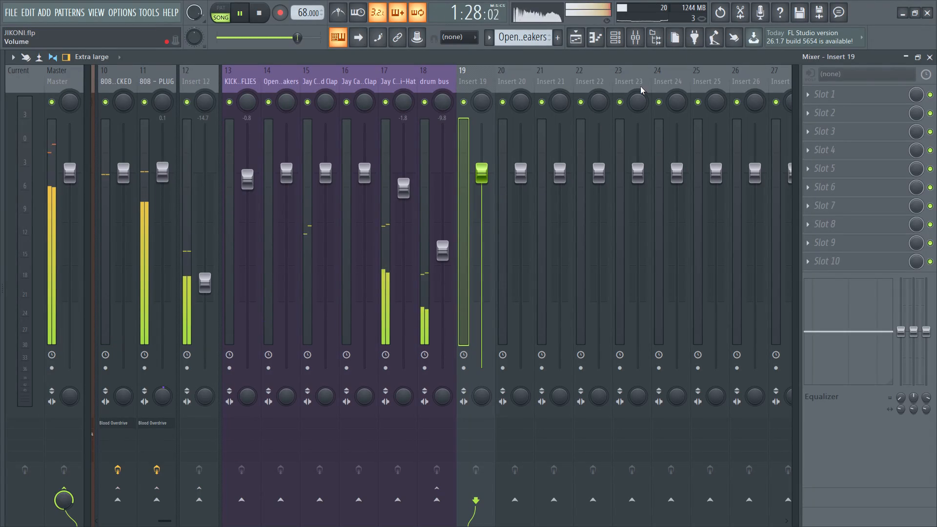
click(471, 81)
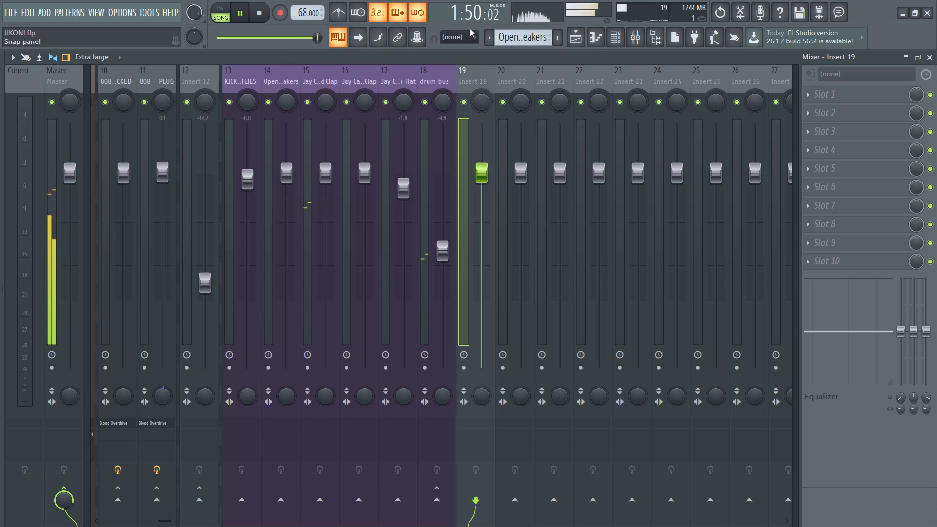
In the playlist, open the channel settings of the sample clip on Track 17, then close them.
click(577, 40)
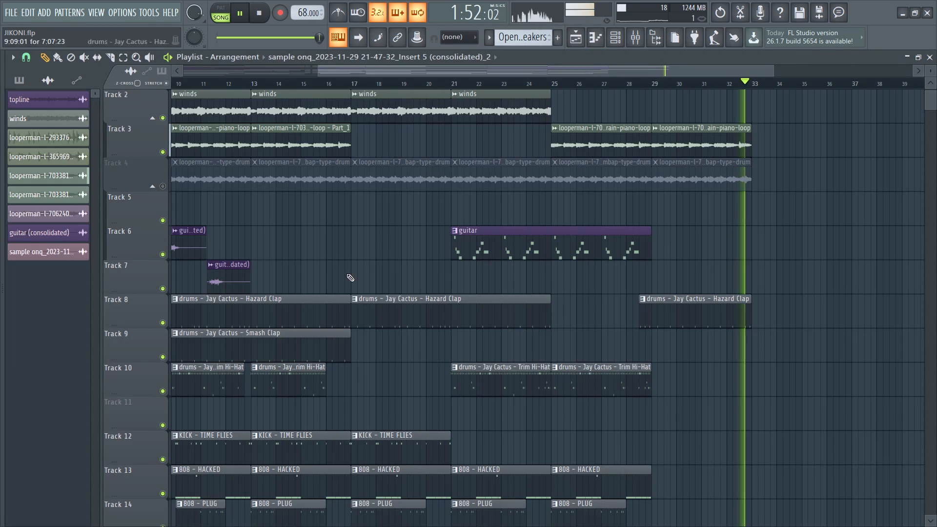
drag(373, 69, 173, 73)
scroll(241, 362, down, 6)
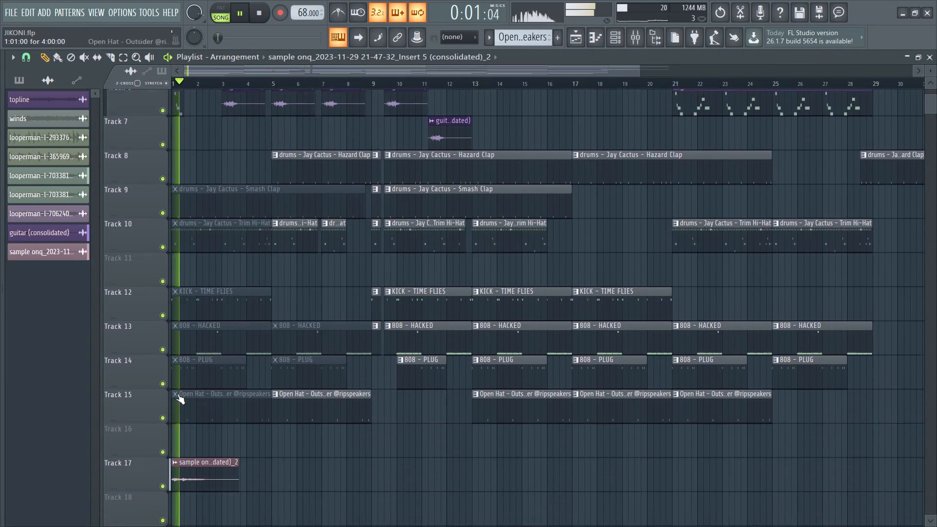
scroll(177, 394, down, 1)
double_click(197, 378)
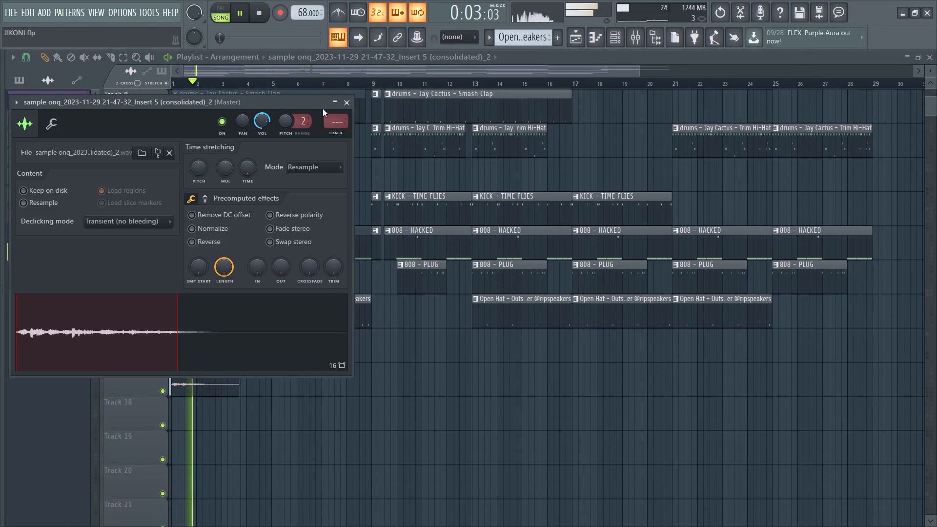
click(353, 99)
Move the sample clip from Track 17 up to Track 5, near bar 32 at the end of the arrangement.
ctrl+scroll(225, 472, down, 3)
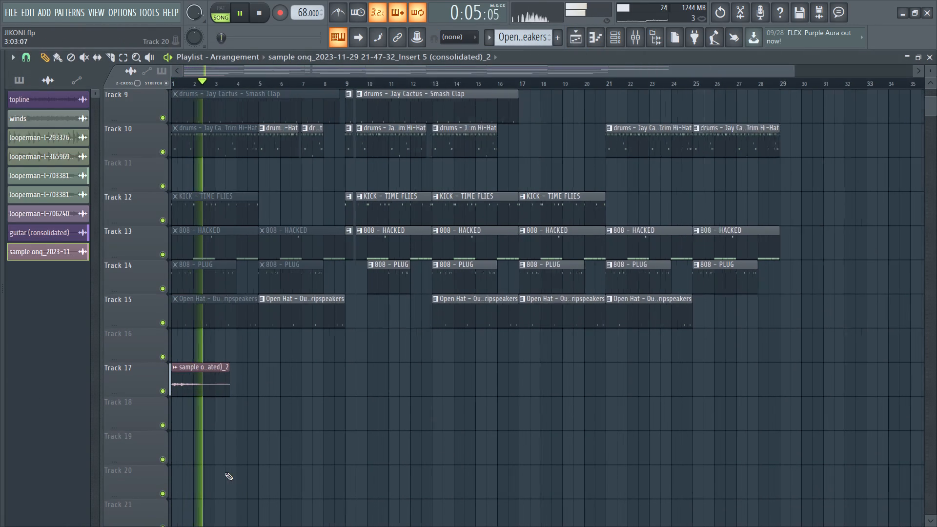
ctrl+scroll(225, 472, down, 2)
drag(199, 375, 638, 333)
scroll(644, 333, up, 3)
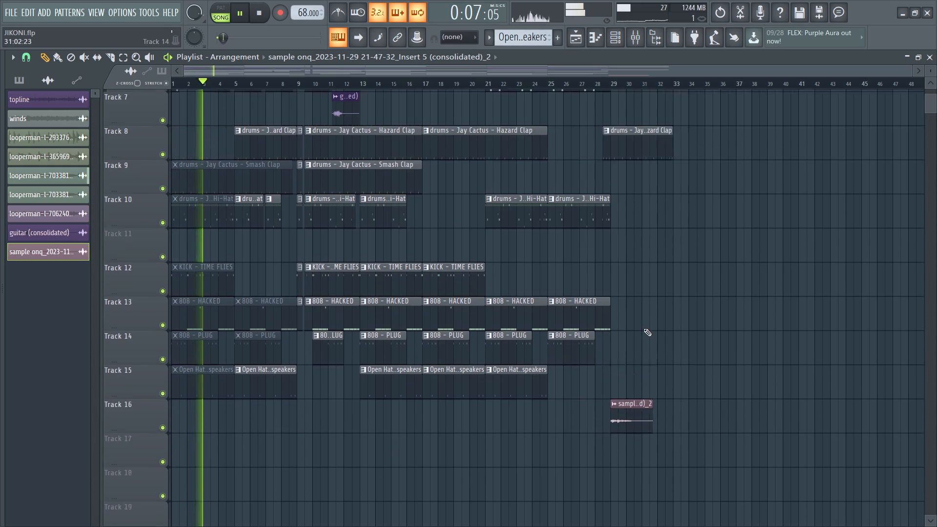
scroll(644, 327, up, 6)
scroll(649, 327, down, 6)
drag(641, 415, 686, 272)
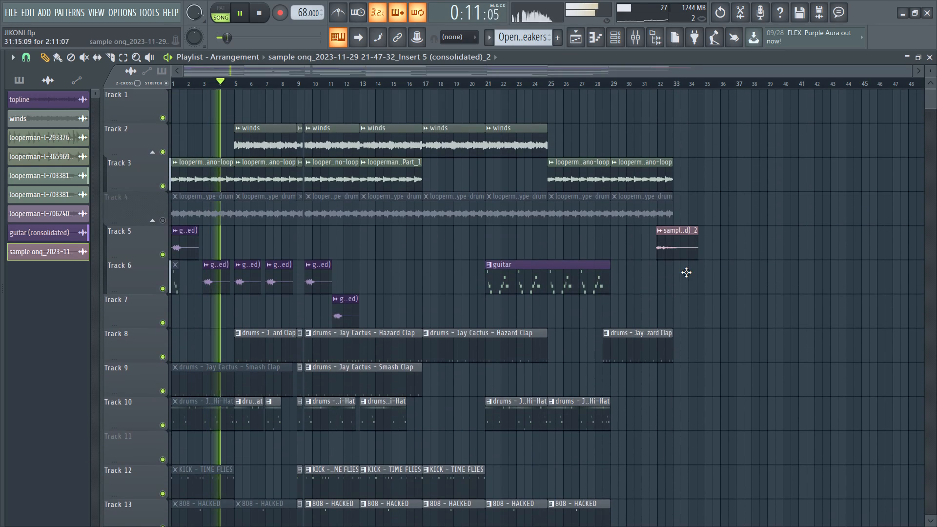
Nudge the sample clip on Track 5 so that it starts at bar 32.
drag(686, 272, 687, 274)
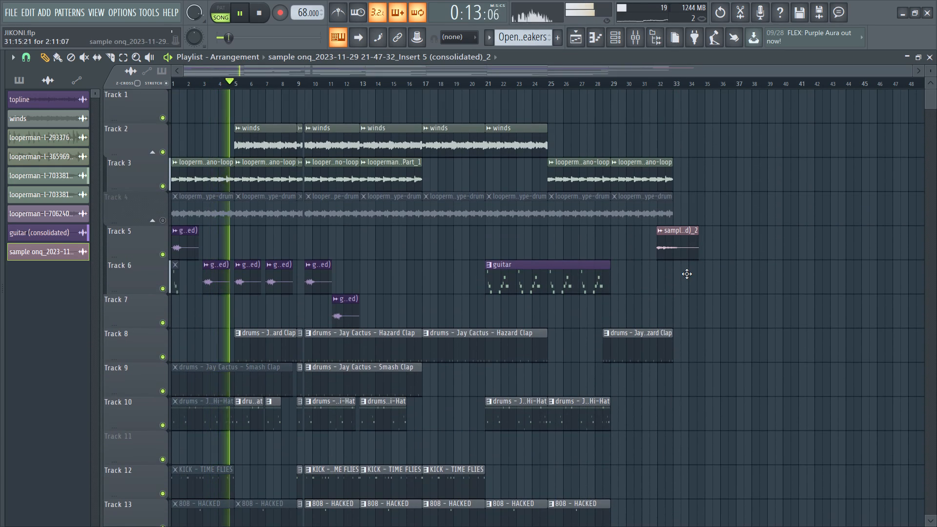
drag(687, 274, 689, 274)
ctrl+scroll(689, 272, up, 8)
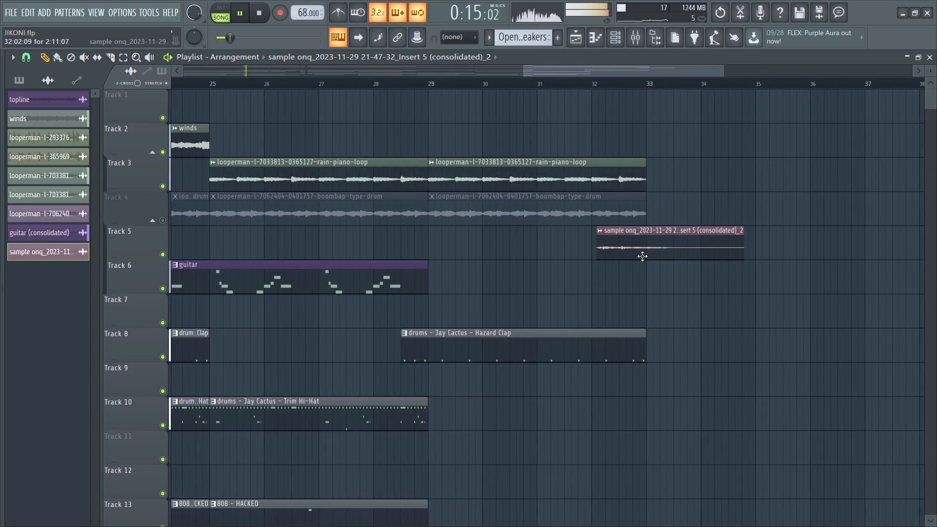
drag(635, 249, 630, 250)
ctrl+scroll(630, 250, up, 2)
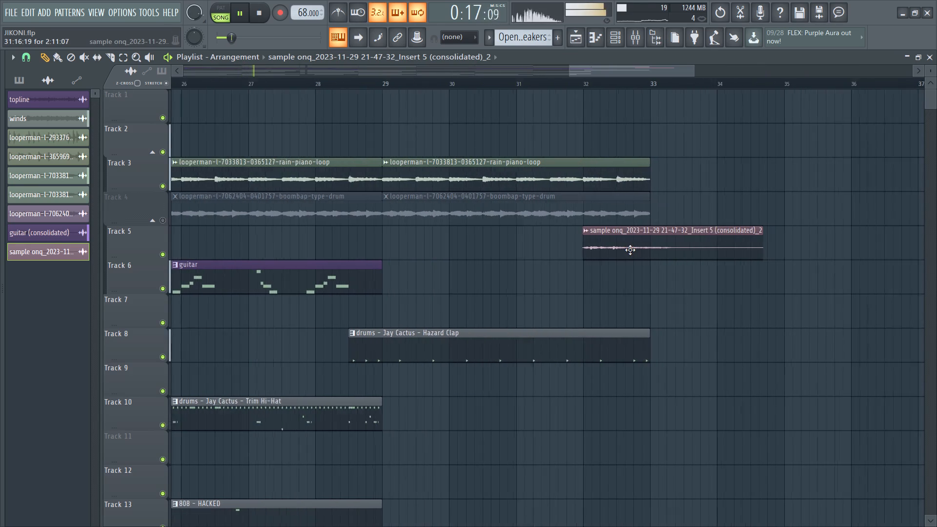
ctrl+scroll(630, 250, up, 5)
click(550, 252)
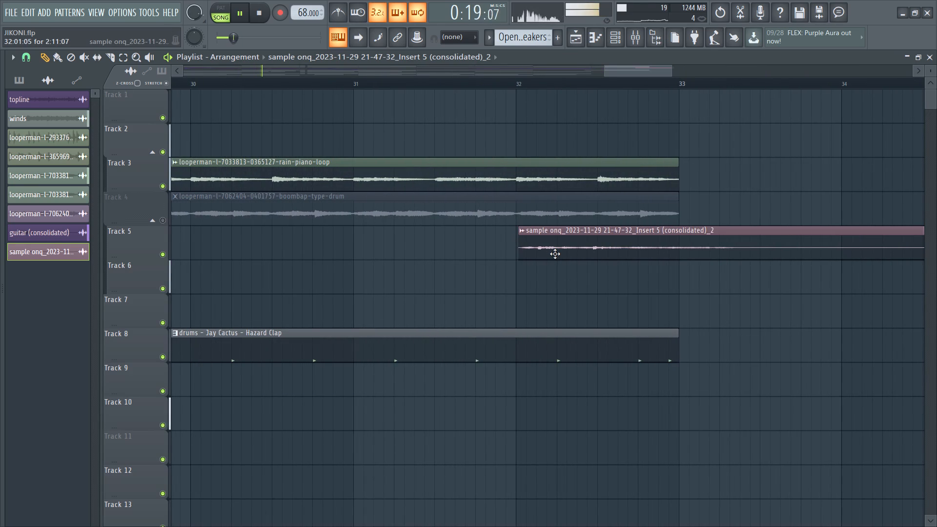
Open the channel settings of the sample clip on Track 5.
double_click(554, 252)
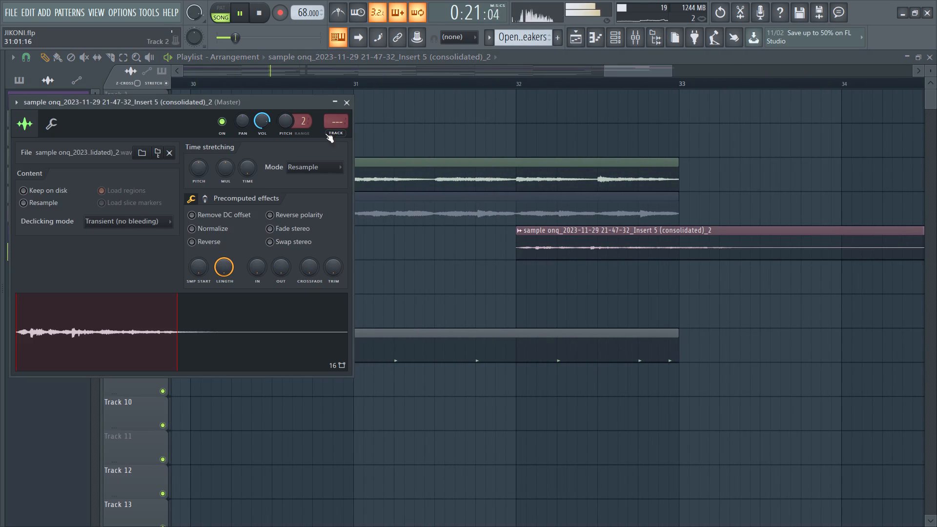
scroll(256, 123, up, 3)
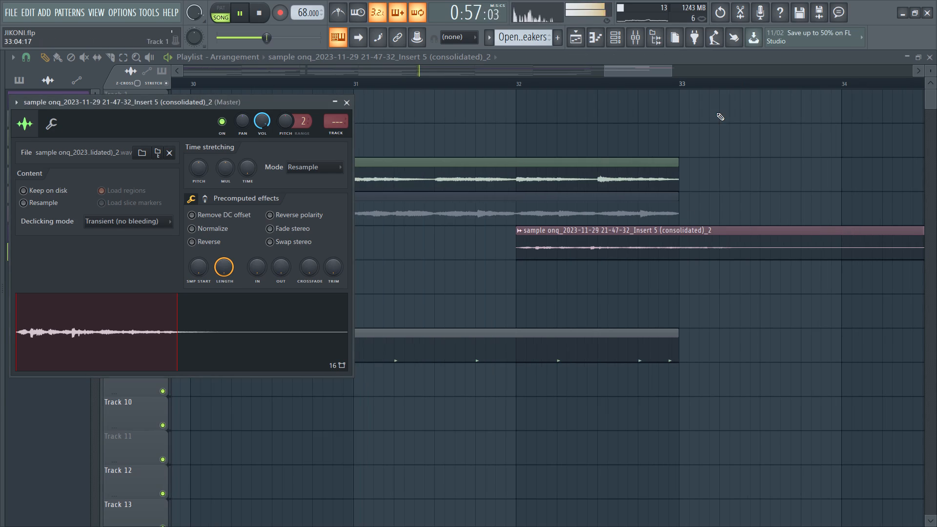
In the mixer, raise the winds track's volume to about -1.1 dB.
click(637, 32)
scroll(325, 67, up, 3)
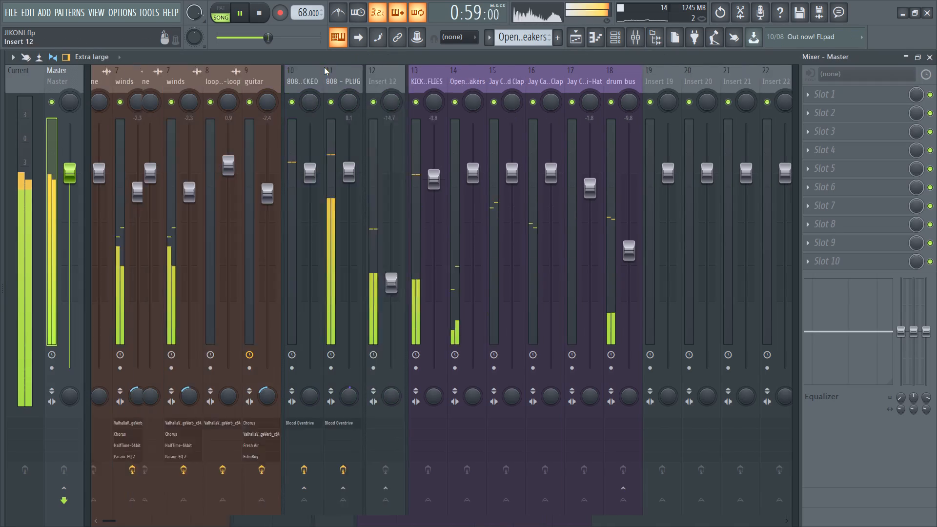
click(329, 76)
drag(356, 183, 357, 167)
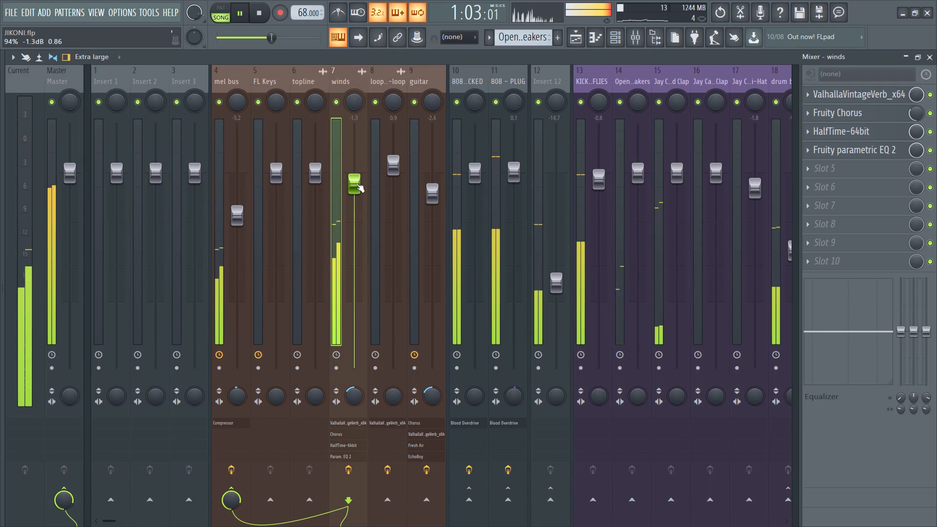
click(356, 183)
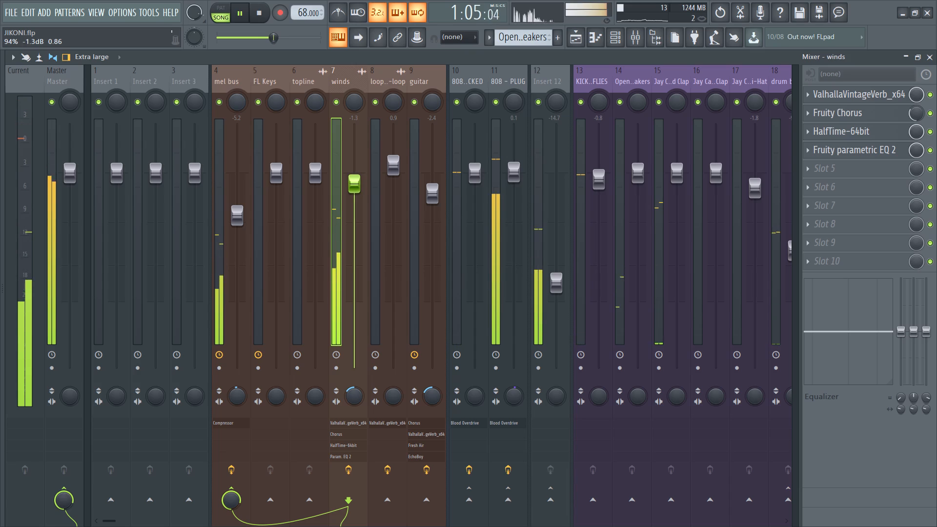
click(356, 183)
click(356, 183)
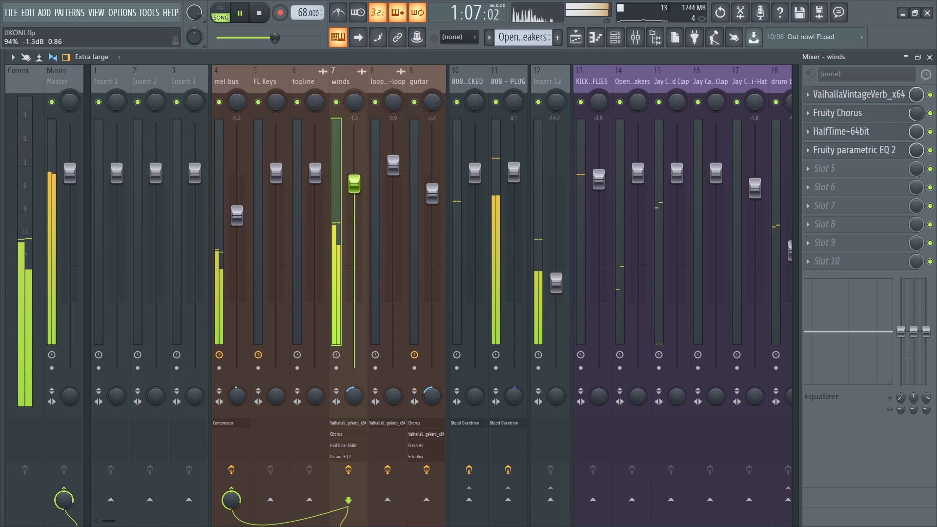
click(356, 183)
click(356, 182)
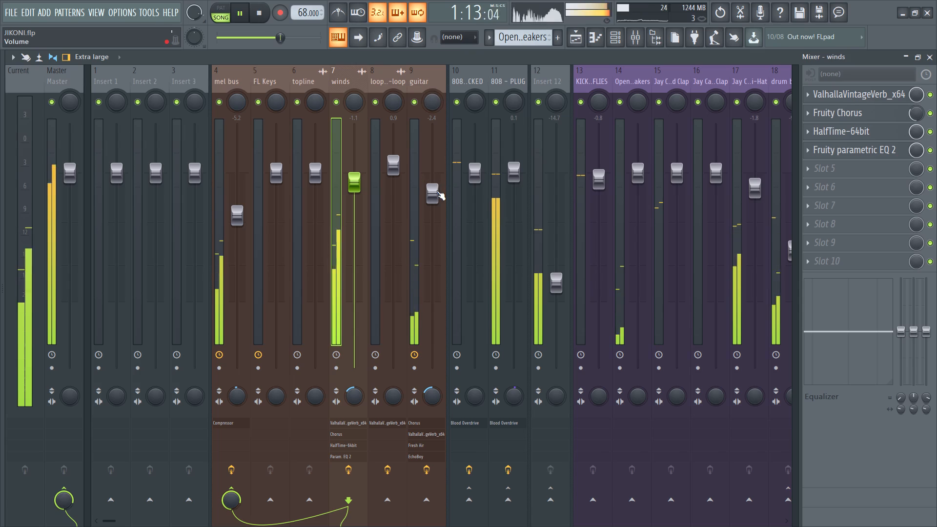
Raise the guitar mixer track's volume to about -1.4 dB.
drag(437, 191, 438, 180)
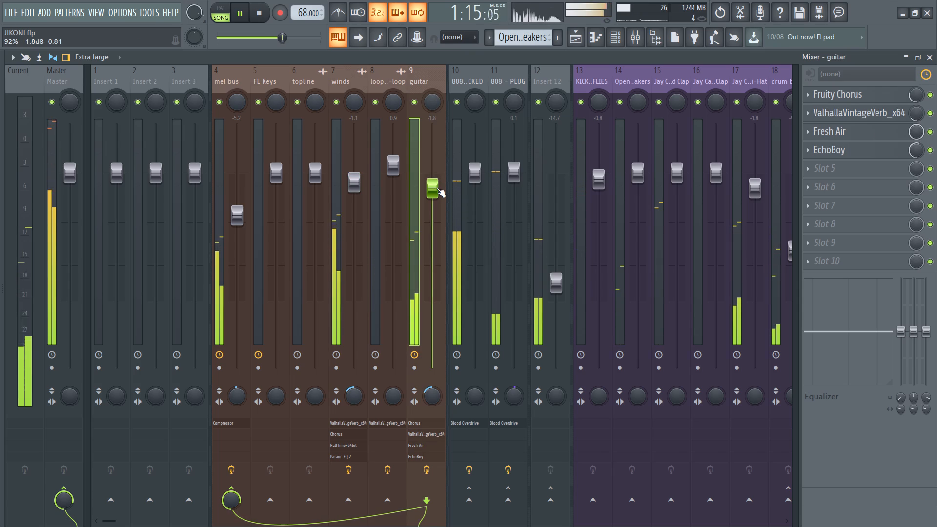
click(437, 188)
click(437, 188)
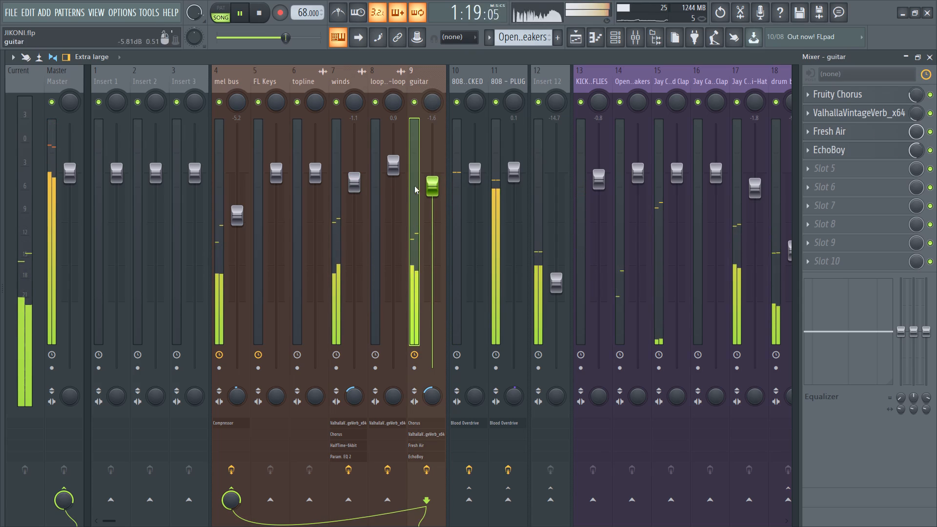
click(431, 189)
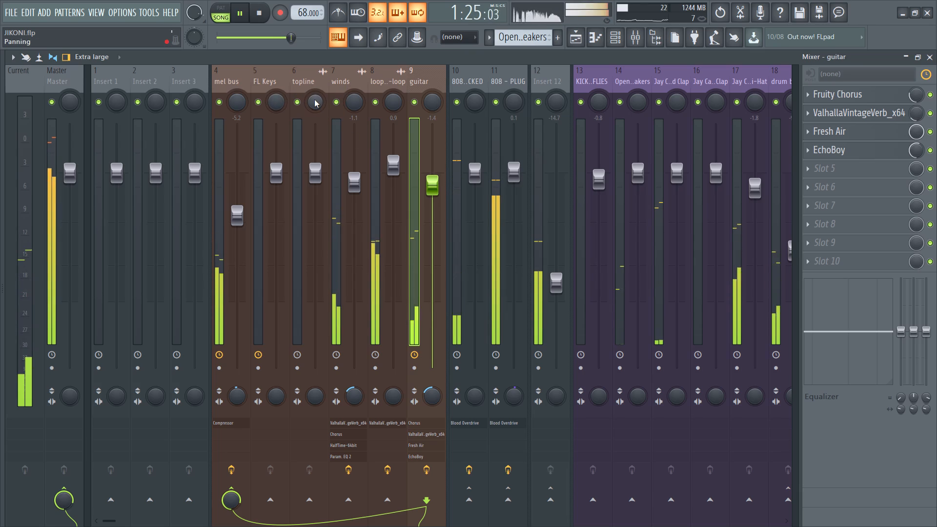
Select the winds mixer track and restart song playback from the beginning to check the balance.
click(341, 82)
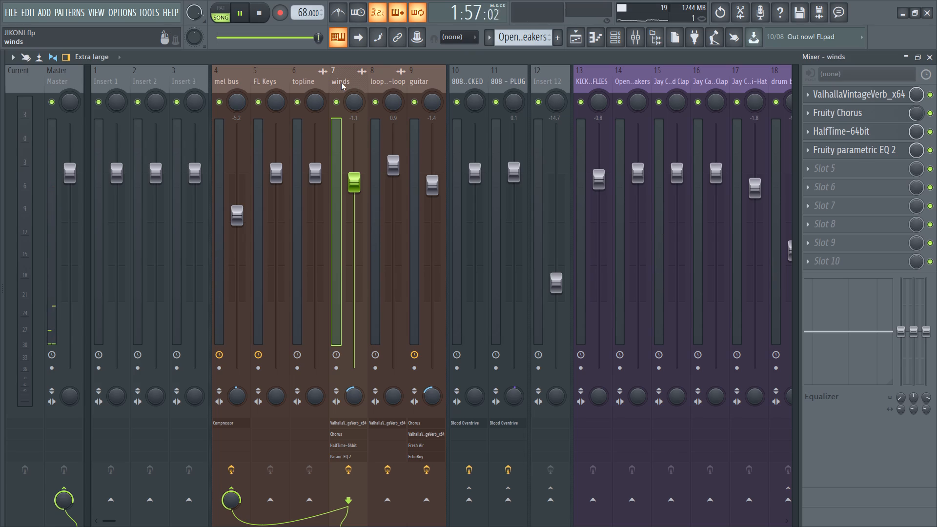
key(space)
key(space)
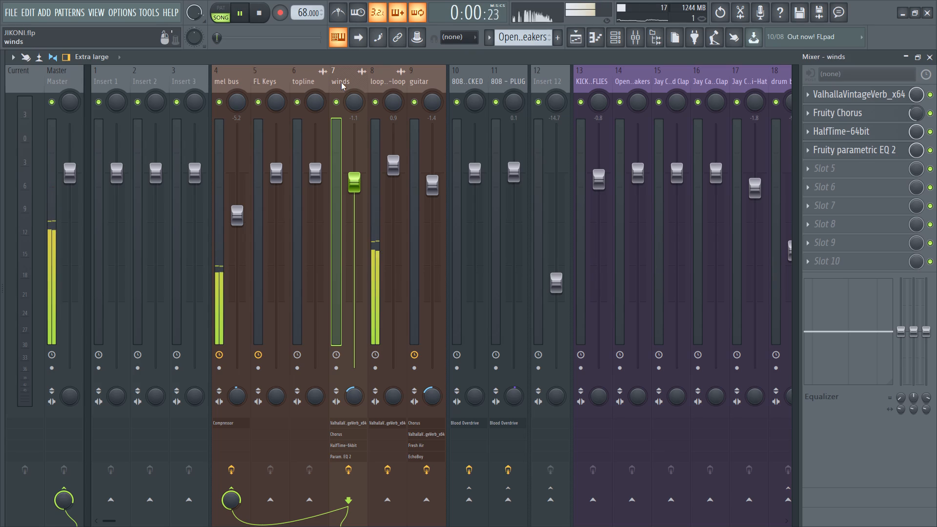
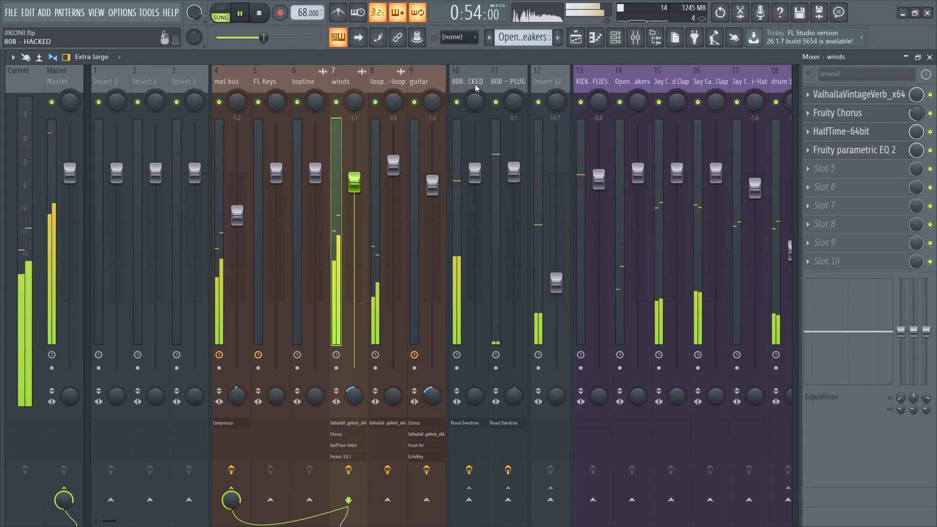
Solo the looperman loop mixer track briefly to hear it alone, and restore the full mix.
right_click(374, 100)
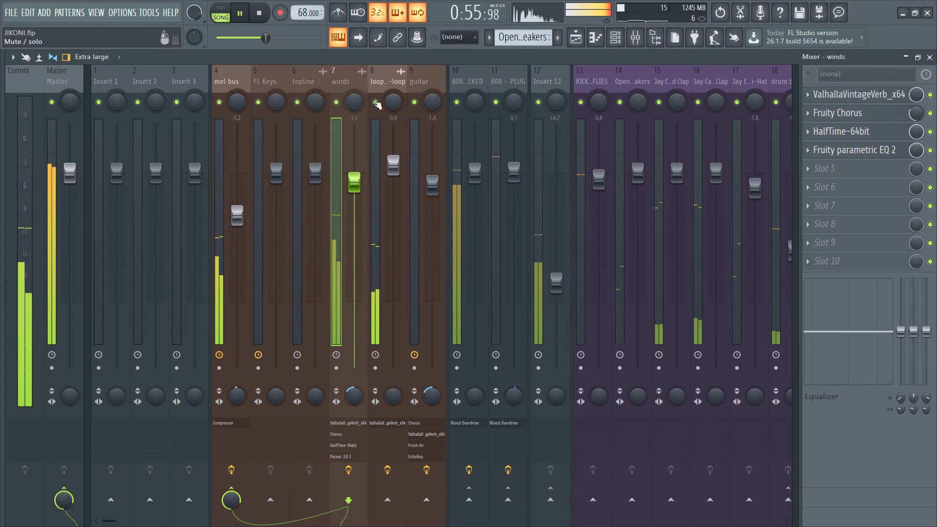
right_click(373, 101)
Raise the looperman loop mixer track's volume to about 1.3 dB.
drag(395, 162, 395, 162)
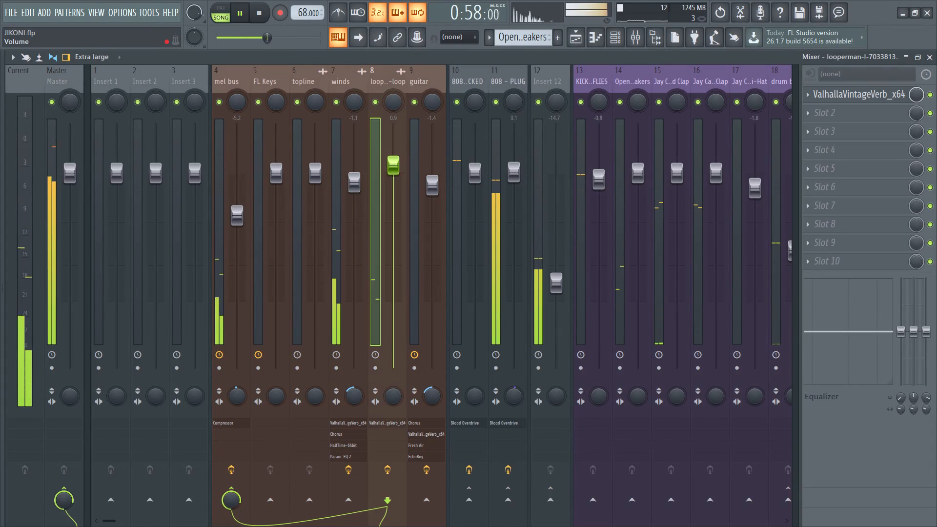
drag(395, 162, 396, 157)
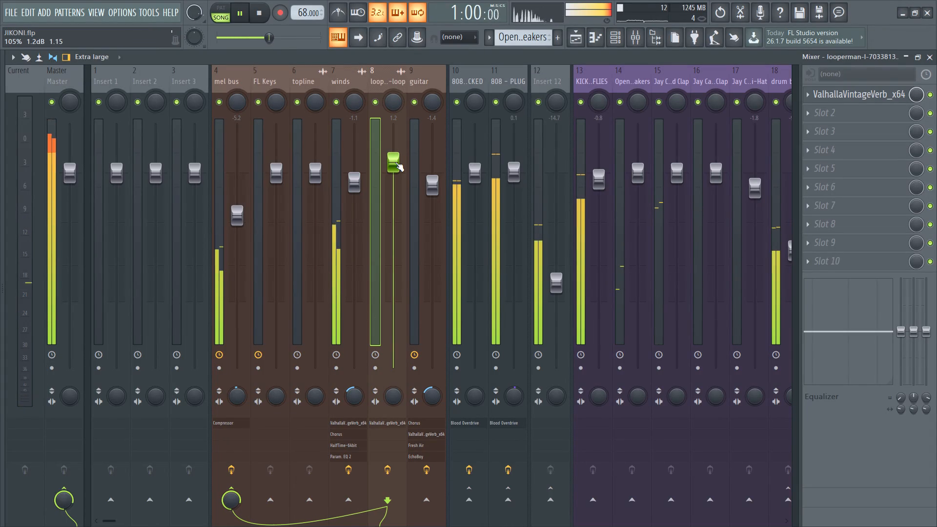
click(395, 162)
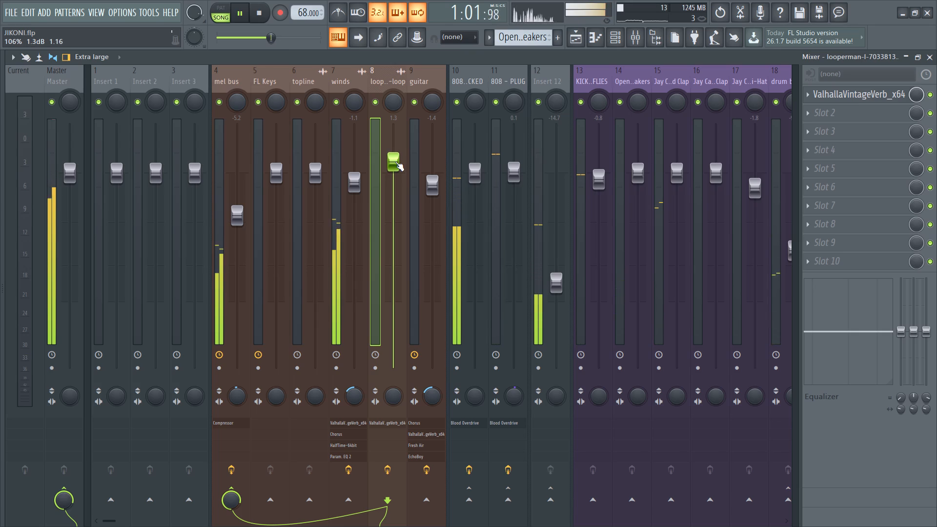
click(395, 162)
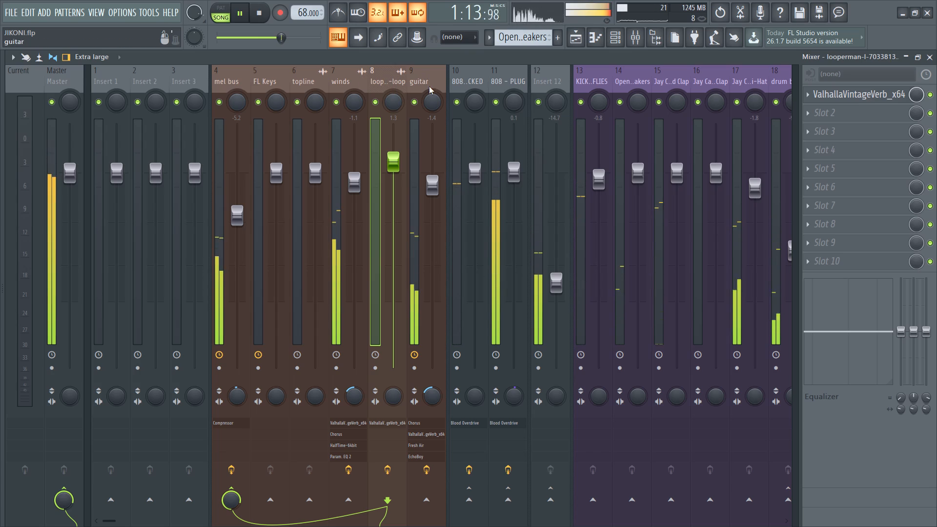
Fine-tune the stereo separation of the guitar mixer track.
drag(435, 405, 435, 409)
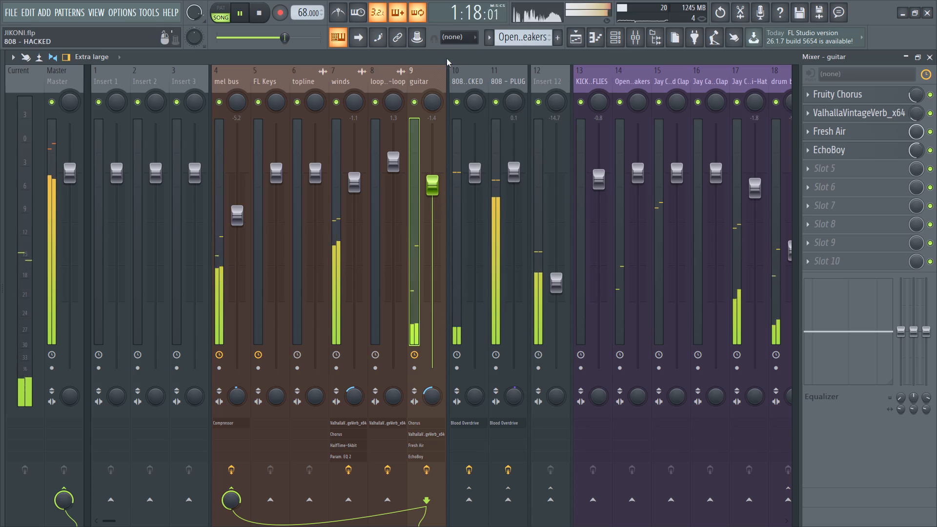
Nudge the looperman loop mixer track's volume up to about 1.4 dB and slightly adjust its stereo separation.
click(342, 85)
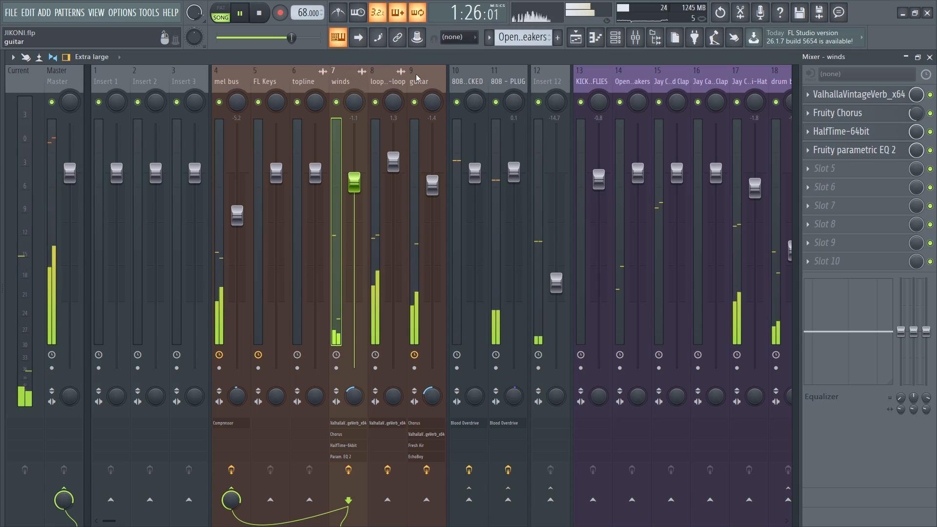
click(380, 80)
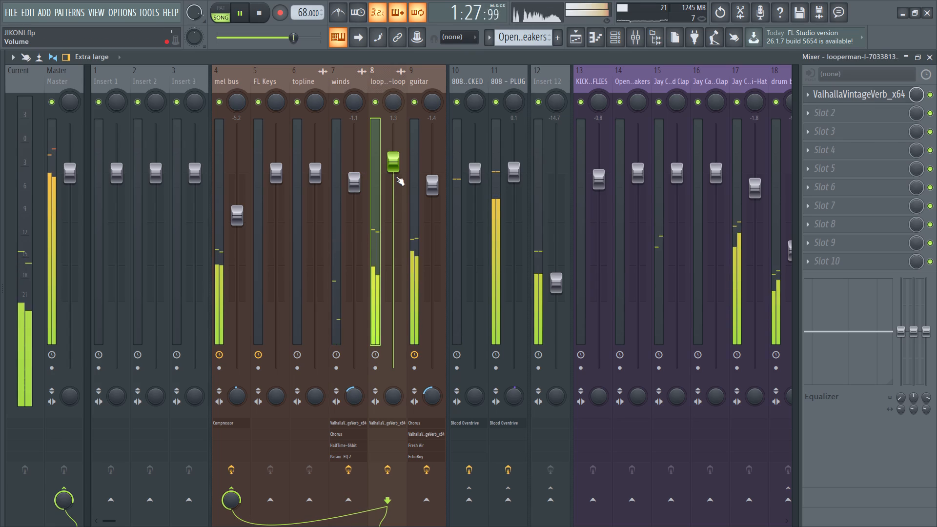
click(396, 173)
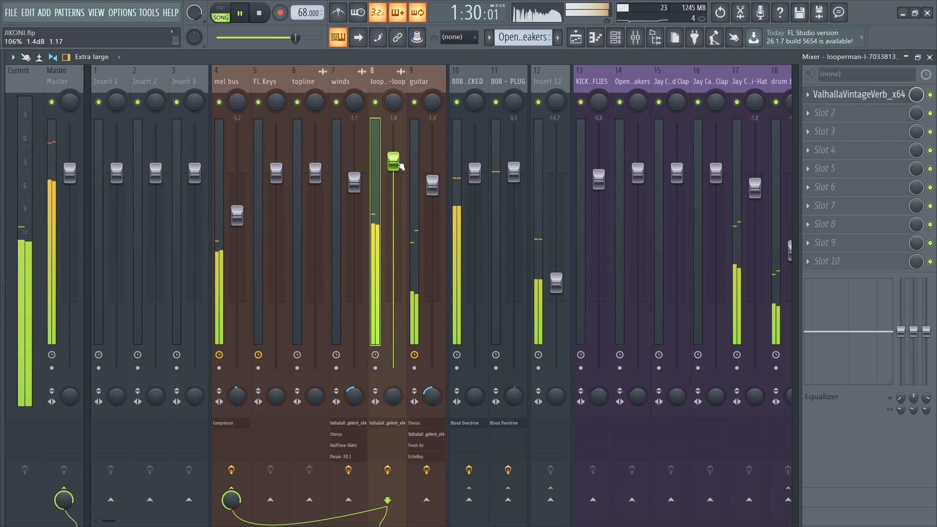
scroll(396, 398, down, 1)
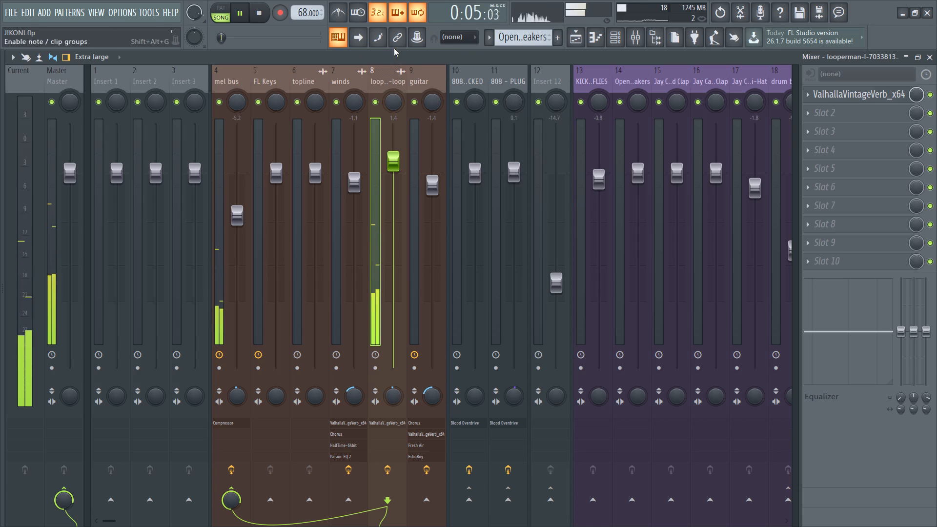
click(384, 76)
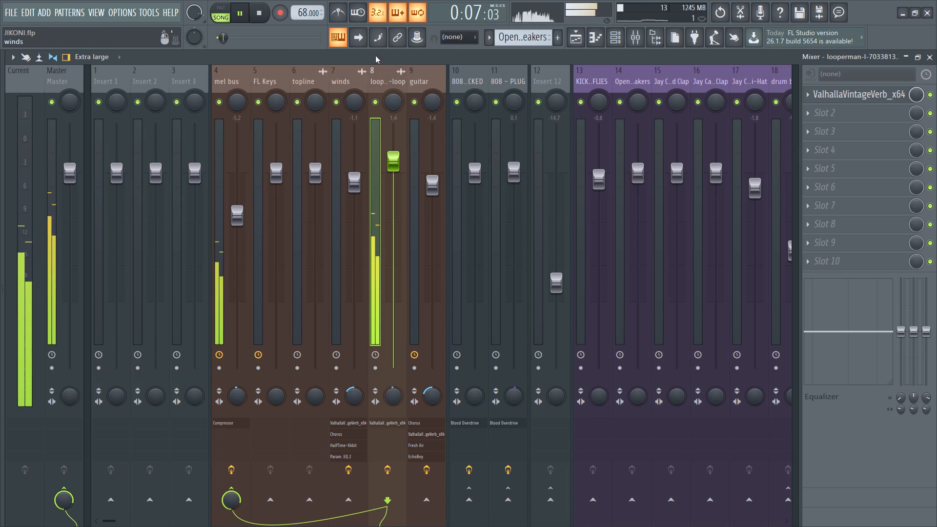
Inspect the channel settings of the sample clip on playlist Track 5 and check them against the mixer.
click(572, 35)
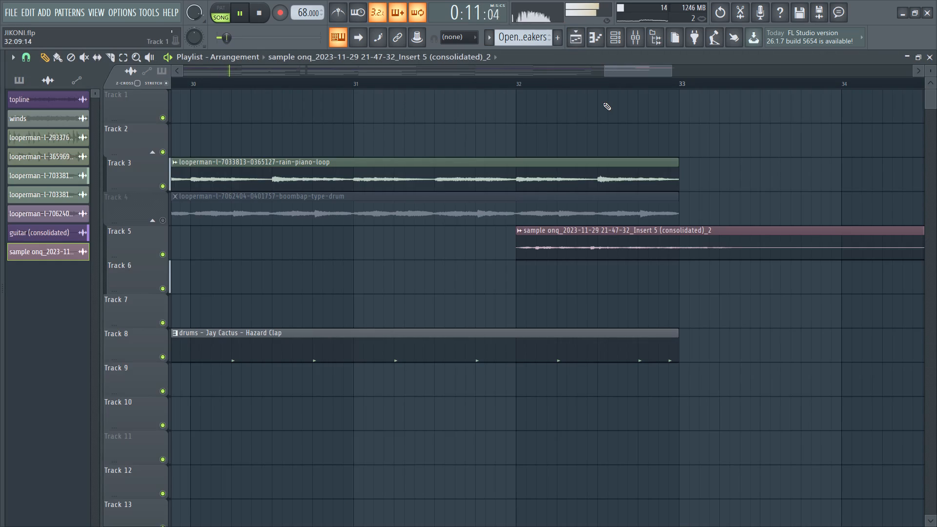
double_click(628, 248)
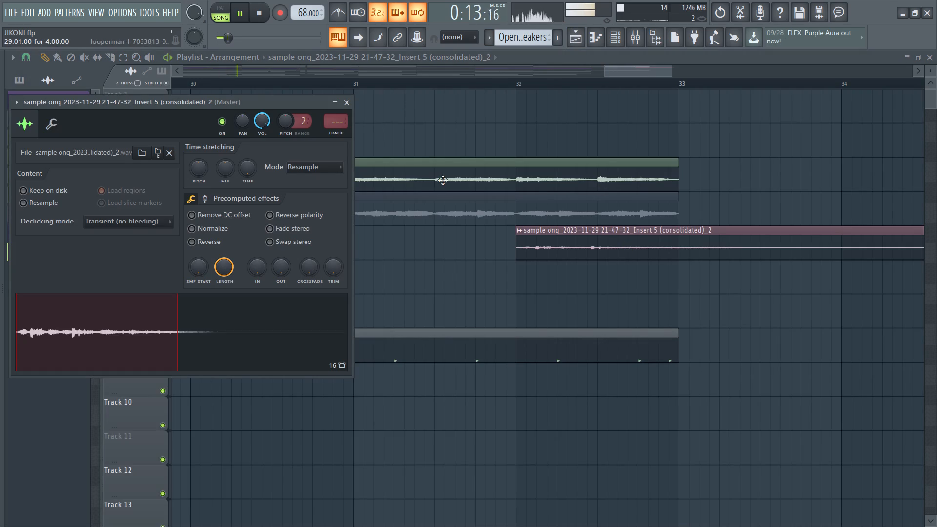
scroll(265, 121, up, 1)
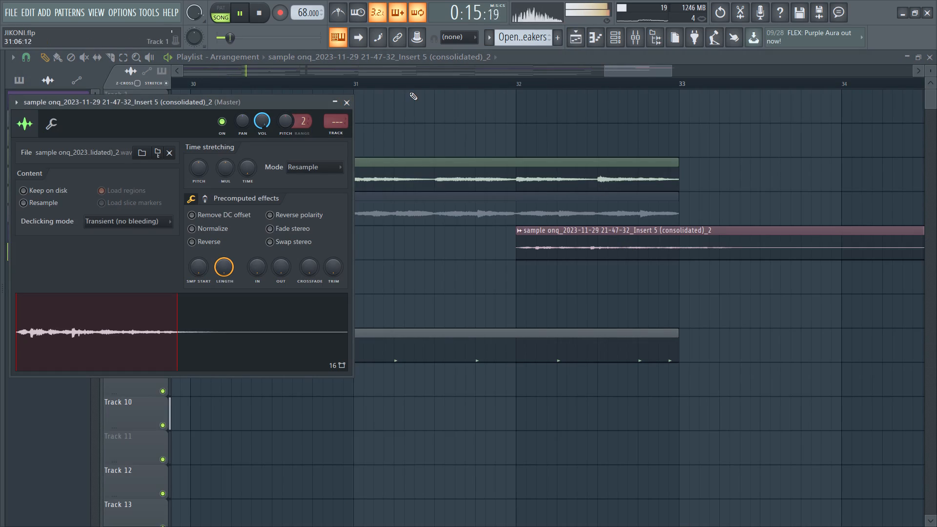
click(639, 35)
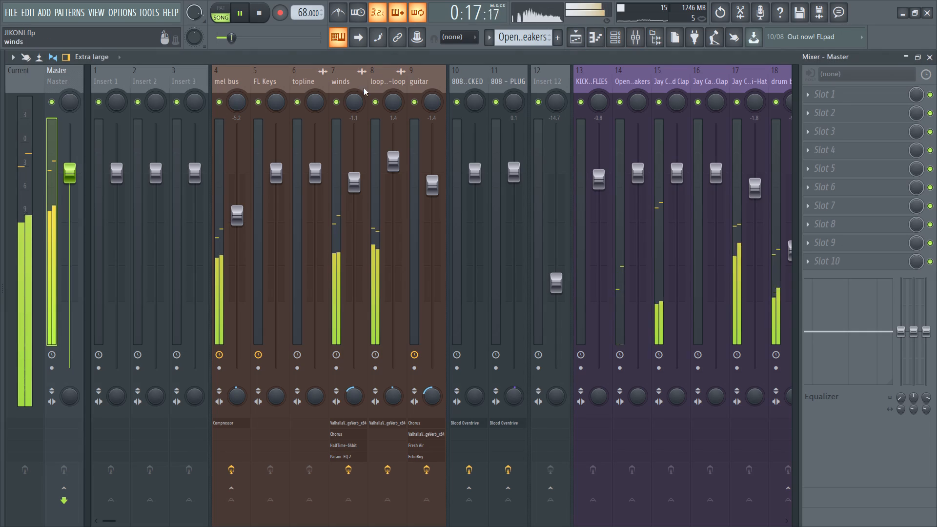
click(572, 37)
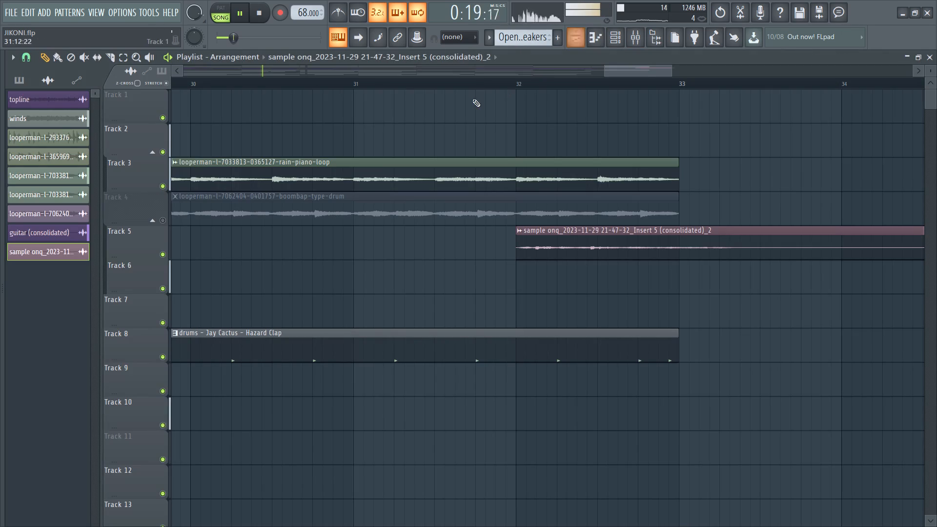